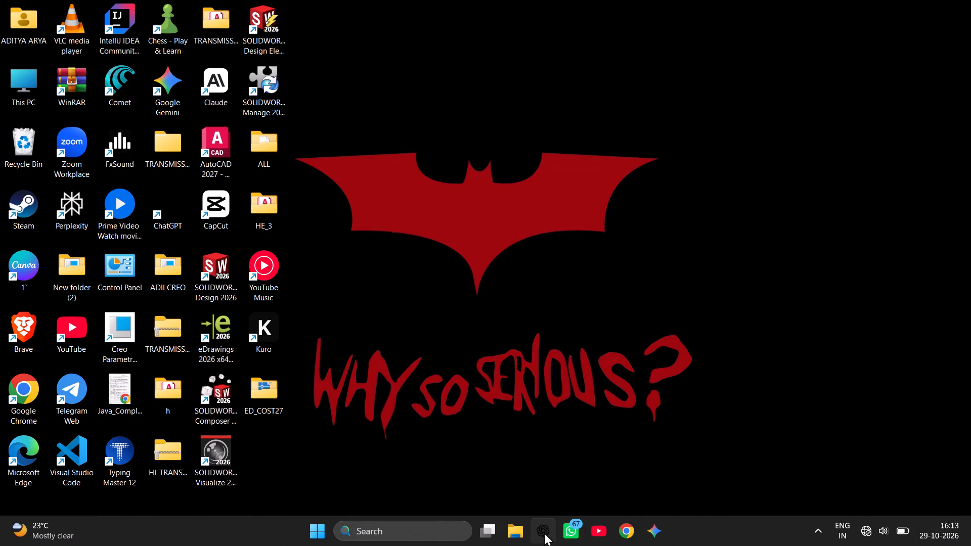
# Open the Attendance_Batch30_Updated_Final workbook from the recent files in File Explorer.
pyautogui.click(531, 533)
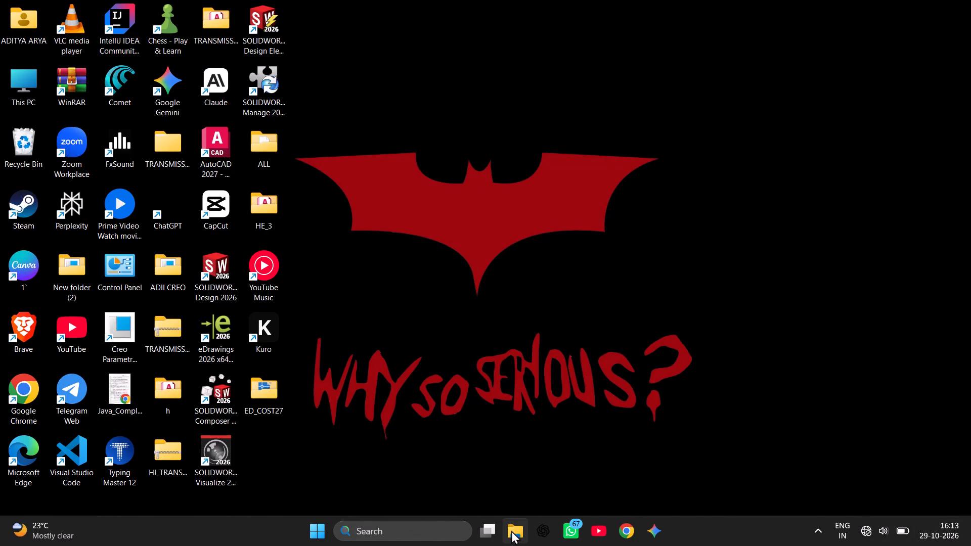
pyautogui.click(511, 530)
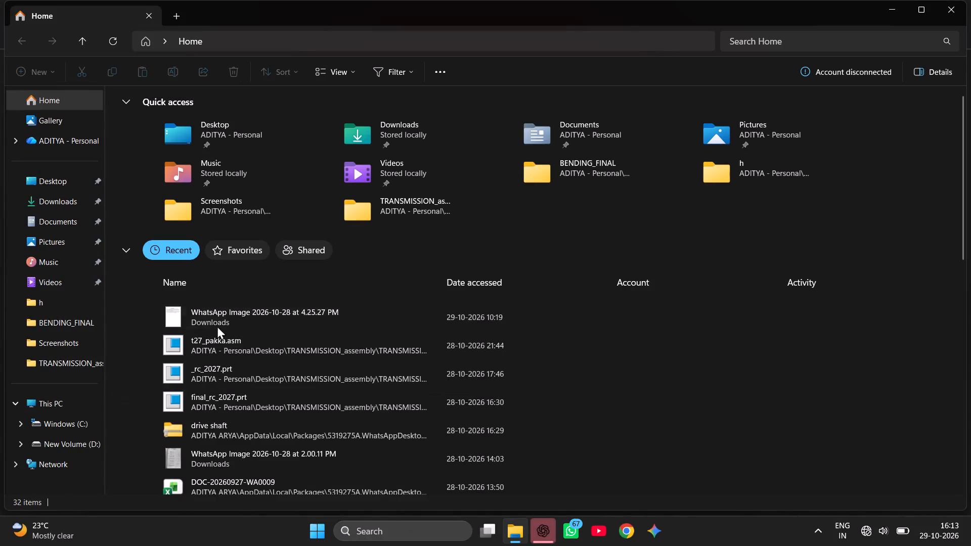
pyautogui.scroll(-1, 282, 443)
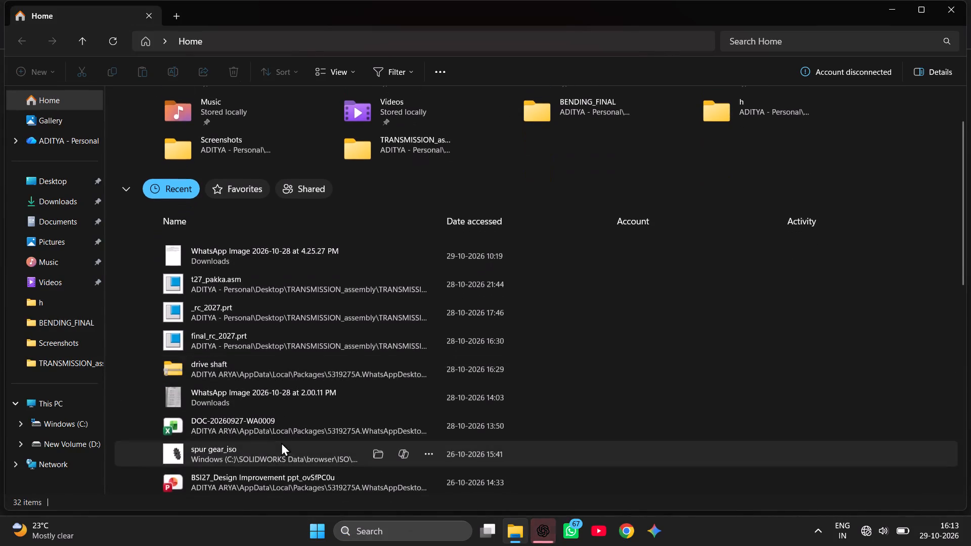
pyautogui.scroll(-4, 244, 386)
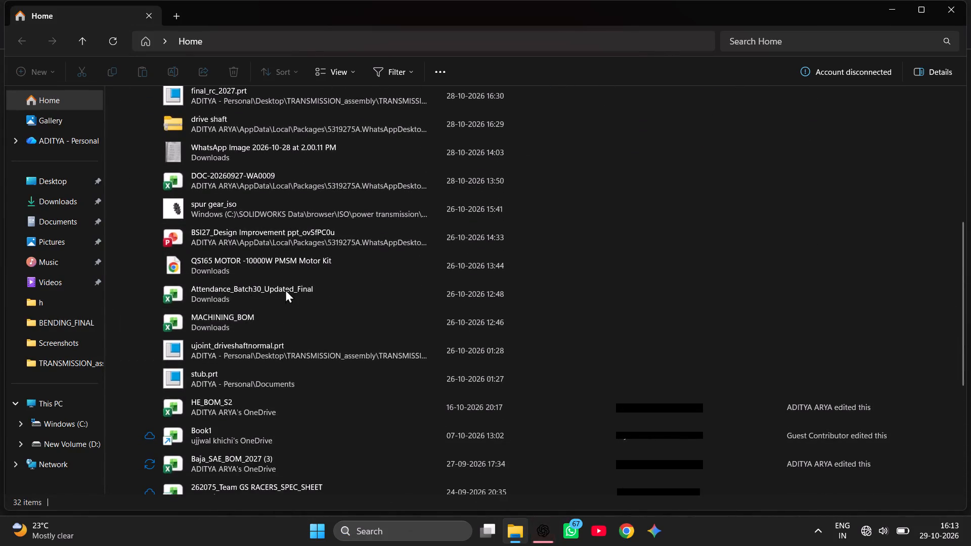
pyautogui.click(286, 288)
pyautogui.click(288, 292)
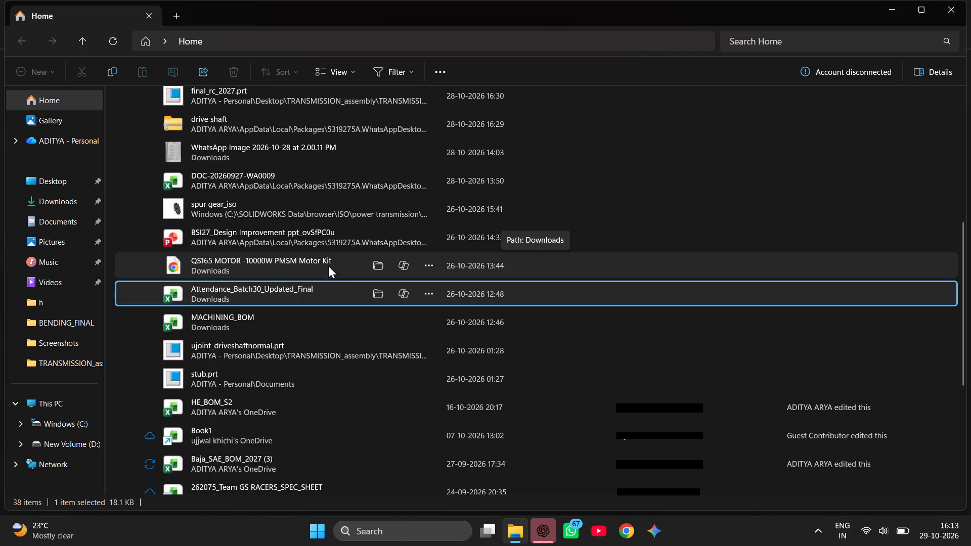
pyautogui.click(317, 295)
pyautogui.click(320, 291)
pyautogui.click(313, 292)
pyautogui.moveTo(313, 293); pyautogui.dragTo(323, 298)
pyautogui.doubleClick(318, 292)
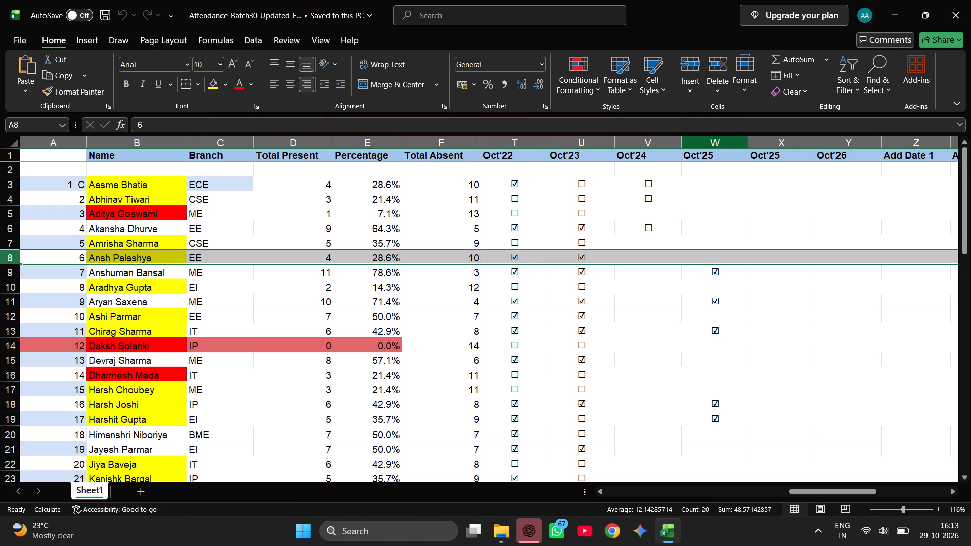
# Set the Oct'24 attendance mark in row 5 to the empty checkbox.
pyautogui.scroll(6, 650, 348)
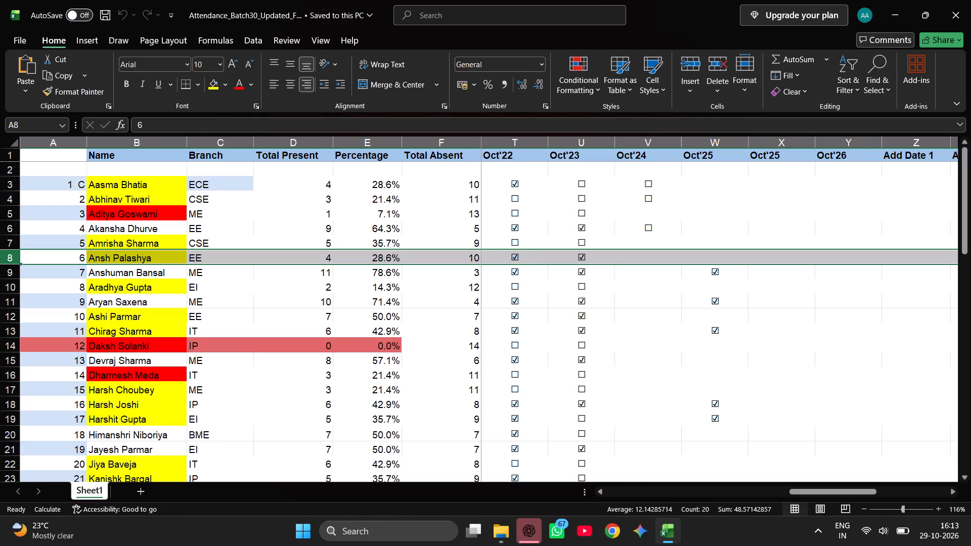
pyautogui.click(650, 217)
pyautogui.click(697, 217)
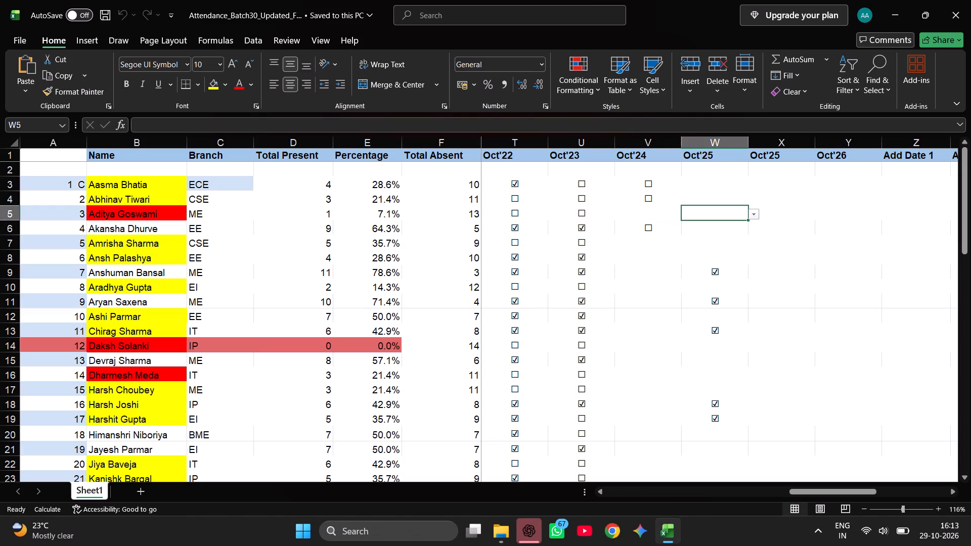
pyautogui.click(664, 215)
pyautogui.click(690, 215)
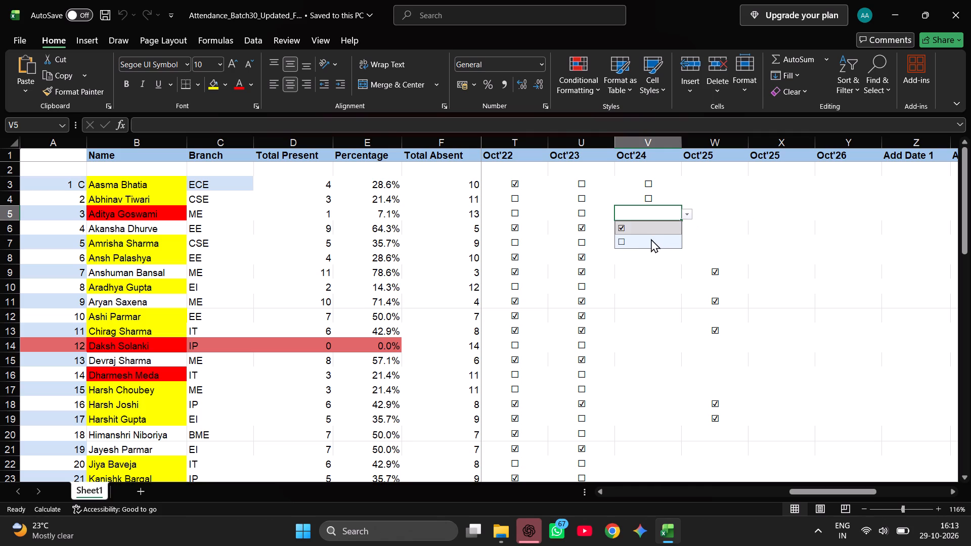
pyautogui.click(651, 239)
pyautogui.click(653, 239)
pyautogui.click(653, 163)
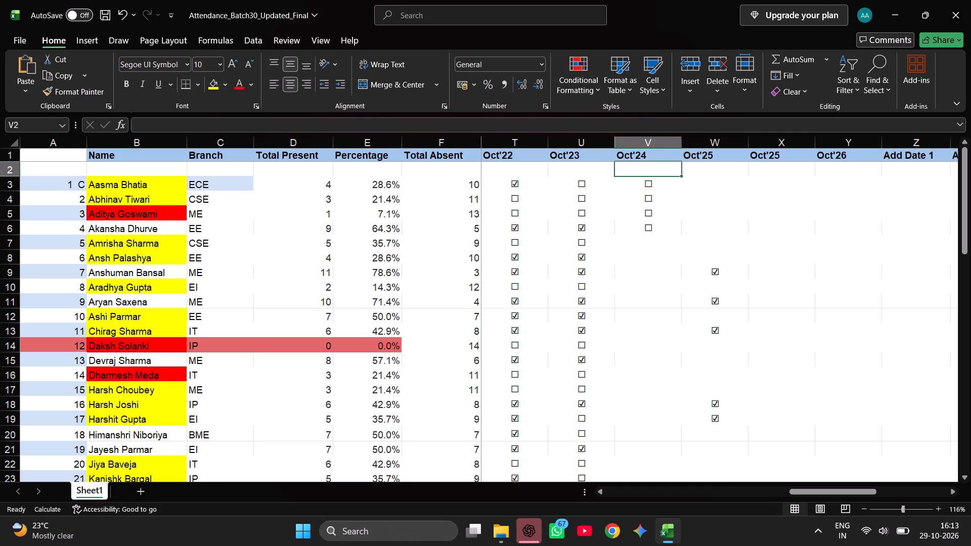
# Set the Oct'24 attendance mark in row 7 to the empty checkbox.
pyautogui.click(656, 244)
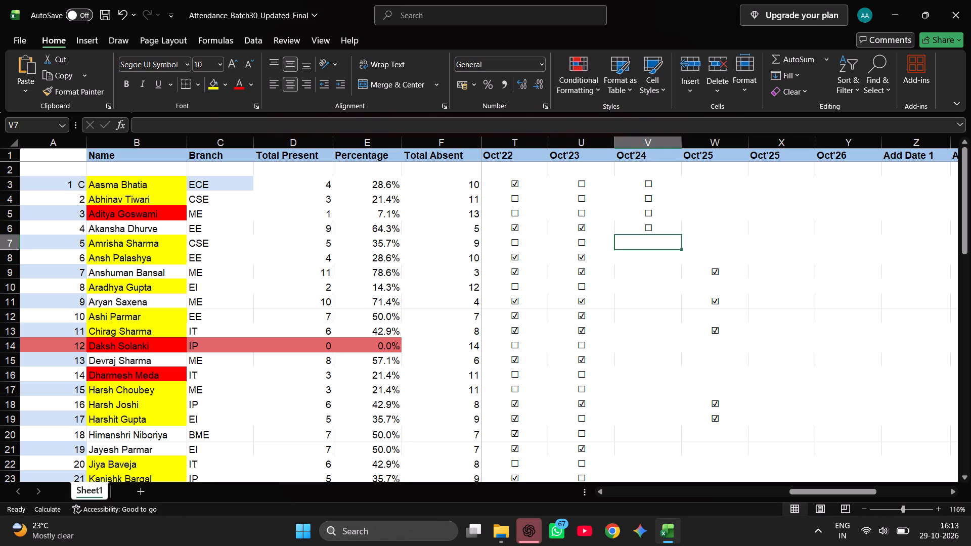
pyautogui.click(699, 247)
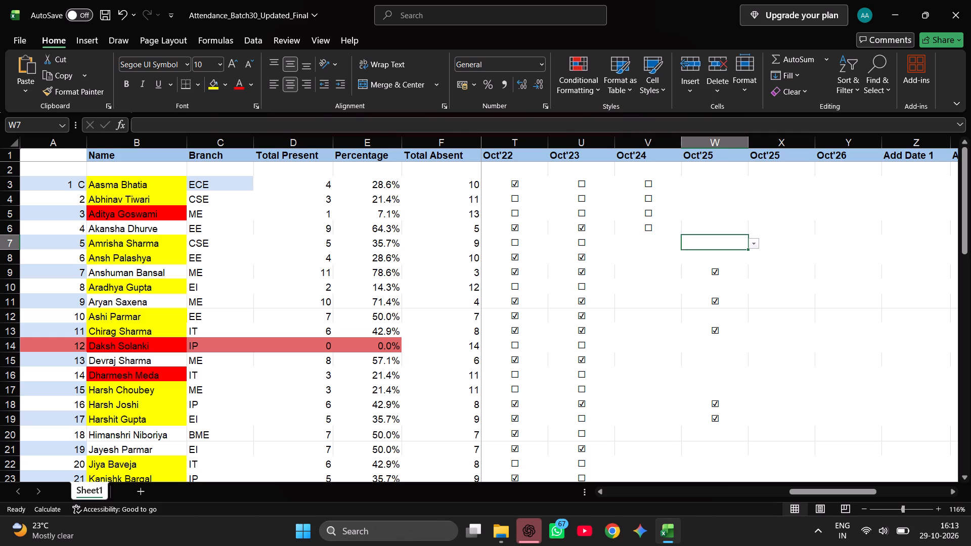
pyautogui.click(624, 246)
pyautogui.click(686, 244)
pyautogui.click(659, 272)
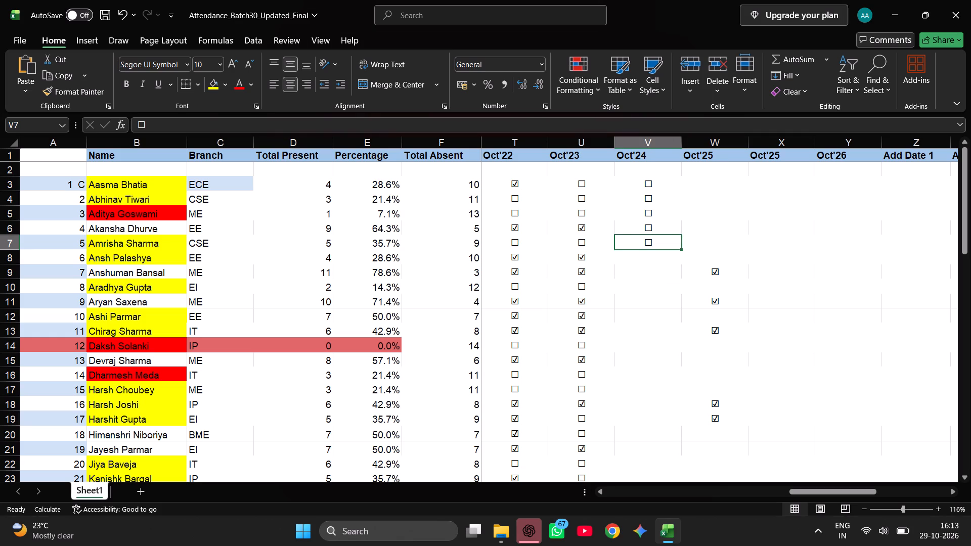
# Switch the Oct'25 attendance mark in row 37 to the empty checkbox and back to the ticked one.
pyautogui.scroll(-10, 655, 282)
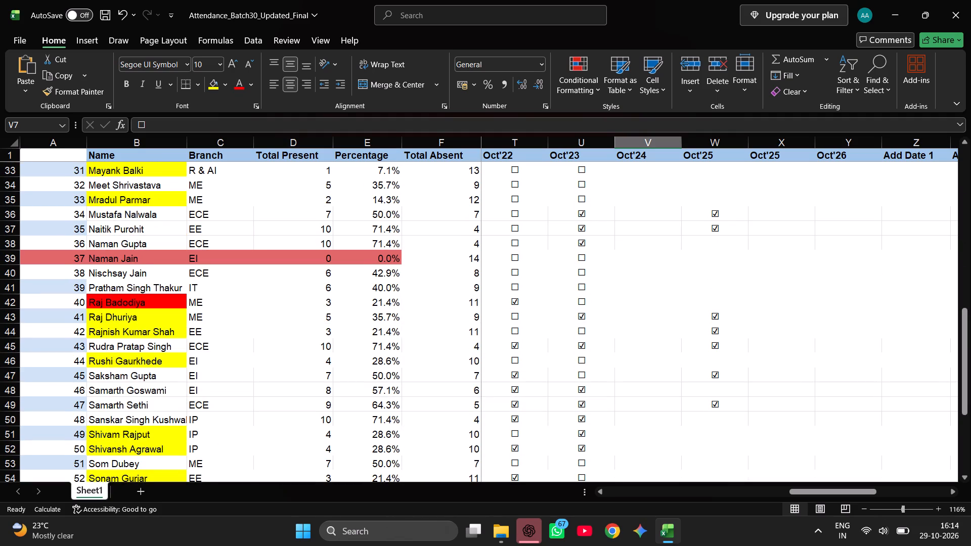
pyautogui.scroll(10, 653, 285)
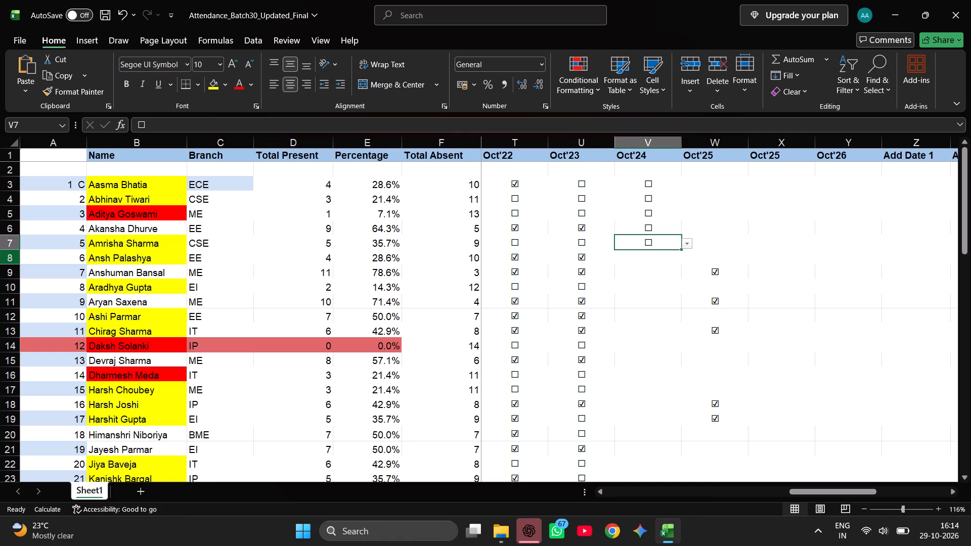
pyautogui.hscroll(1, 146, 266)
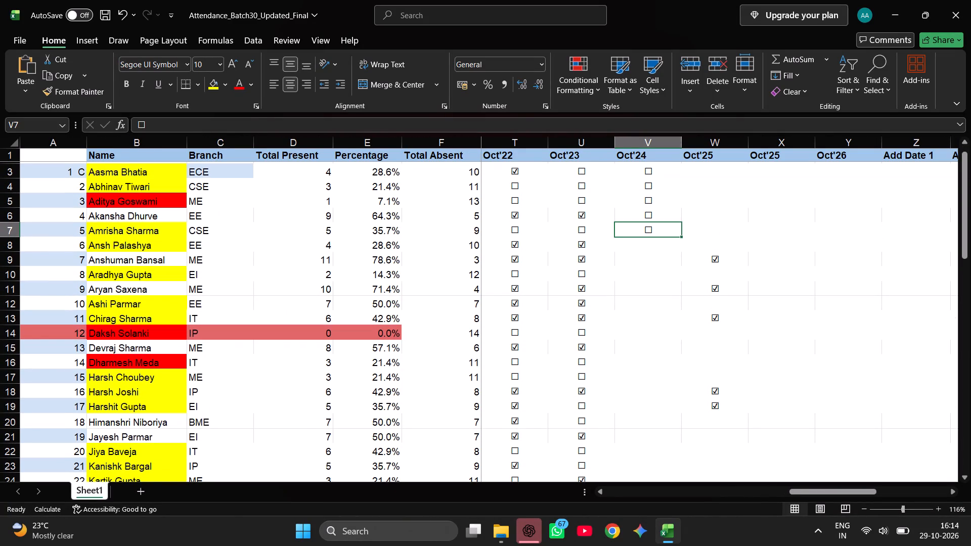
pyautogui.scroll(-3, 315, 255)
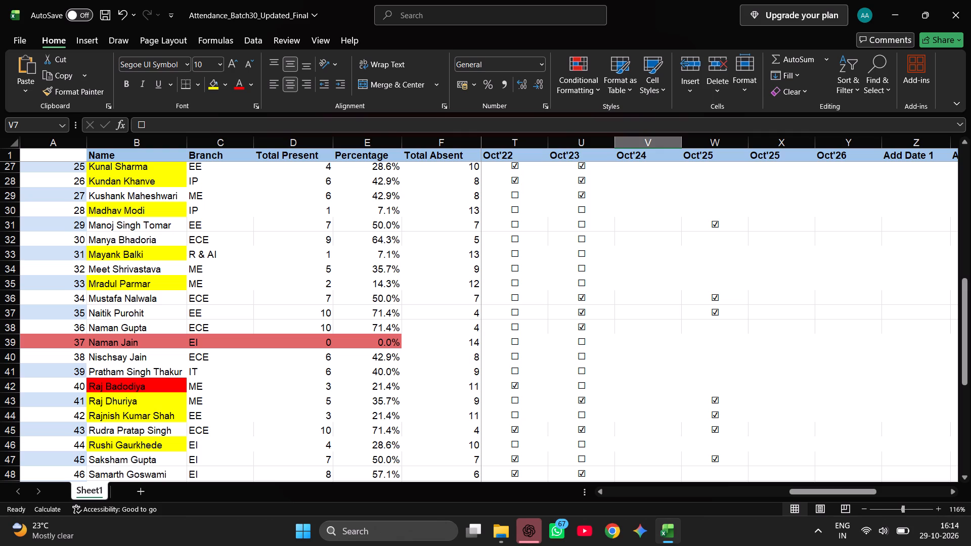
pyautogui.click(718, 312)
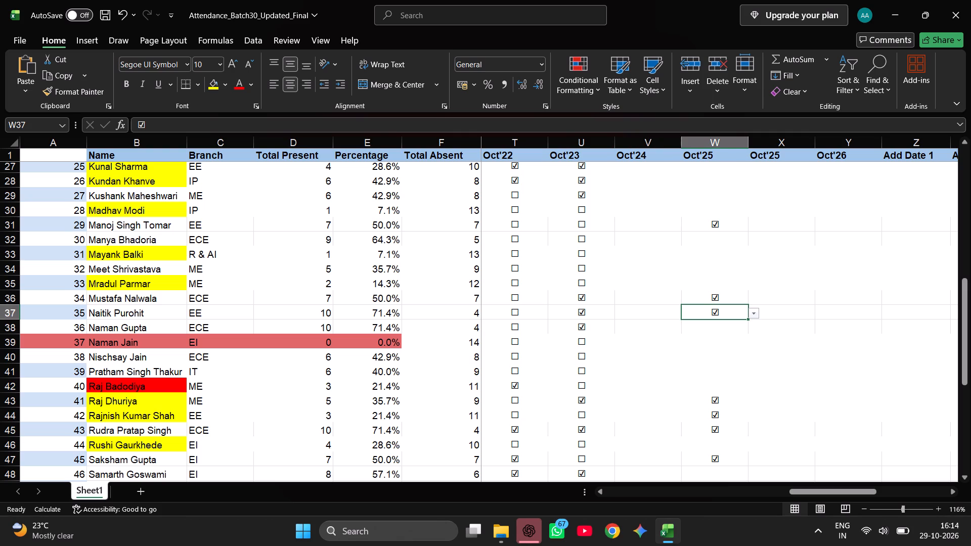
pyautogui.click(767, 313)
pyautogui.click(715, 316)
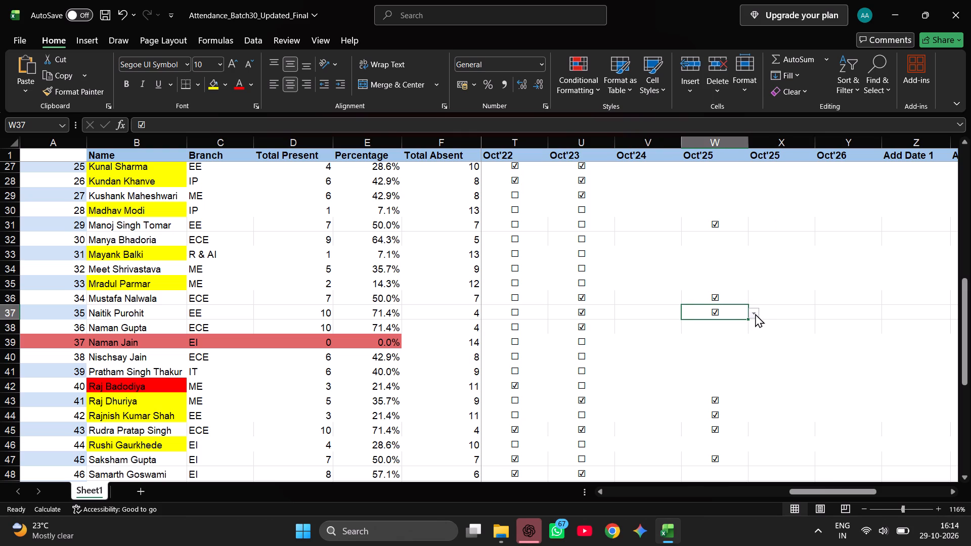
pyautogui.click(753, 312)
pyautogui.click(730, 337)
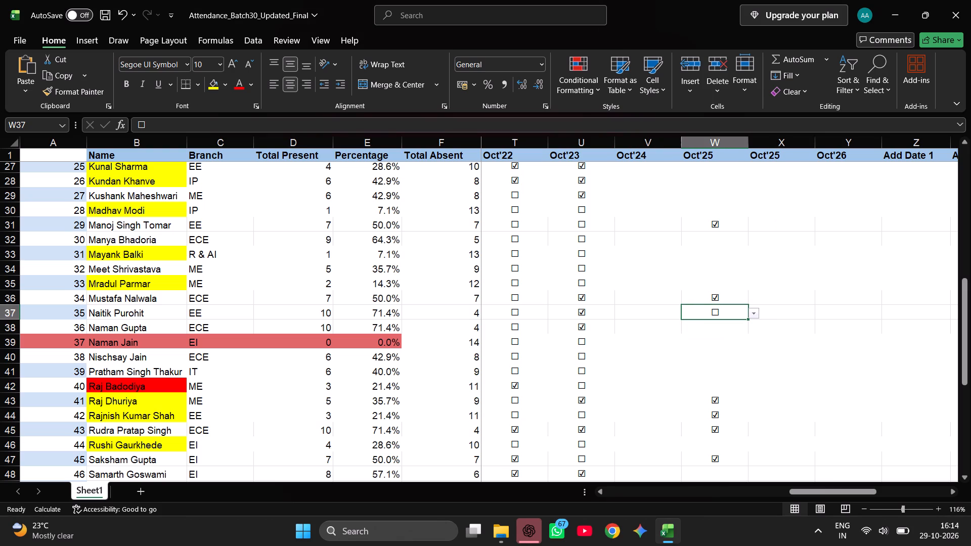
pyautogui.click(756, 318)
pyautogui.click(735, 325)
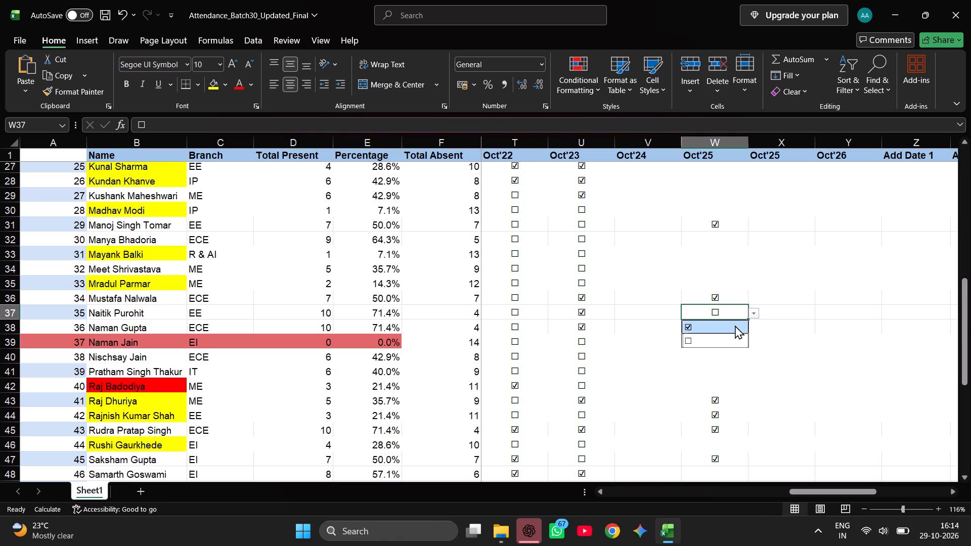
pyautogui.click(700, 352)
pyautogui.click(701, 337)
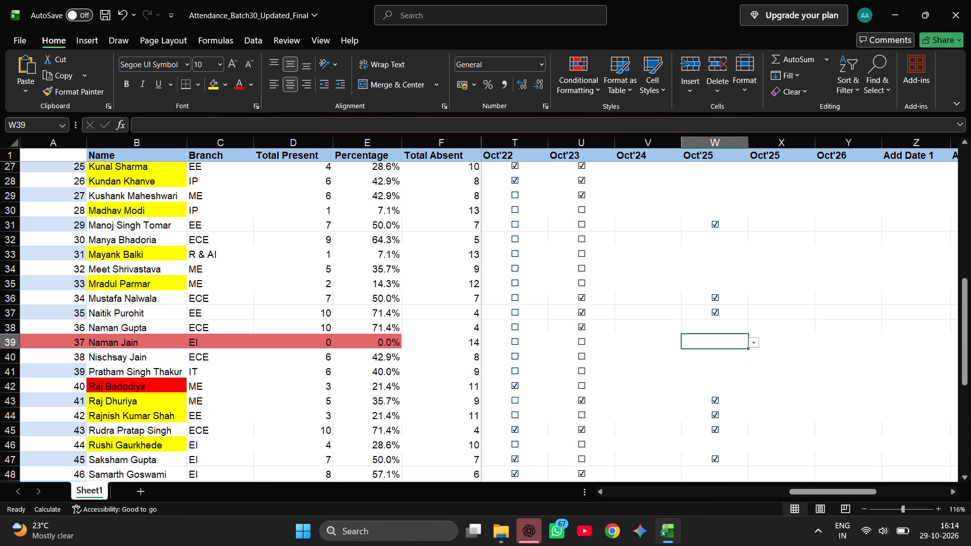
# Examine the Oct'25 cells in the total present and total absent rows at the end of the attendance sheet.
pyautogui.scroll(-8, 681, 367)
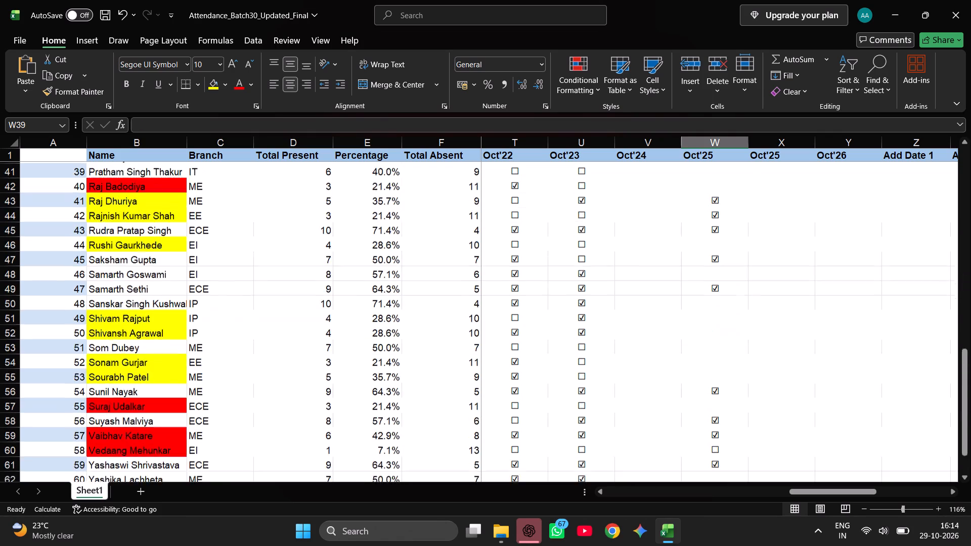
pyautogui.scroll(-6, 671, 374)
pyautogui.scroll(7, 673, 377)
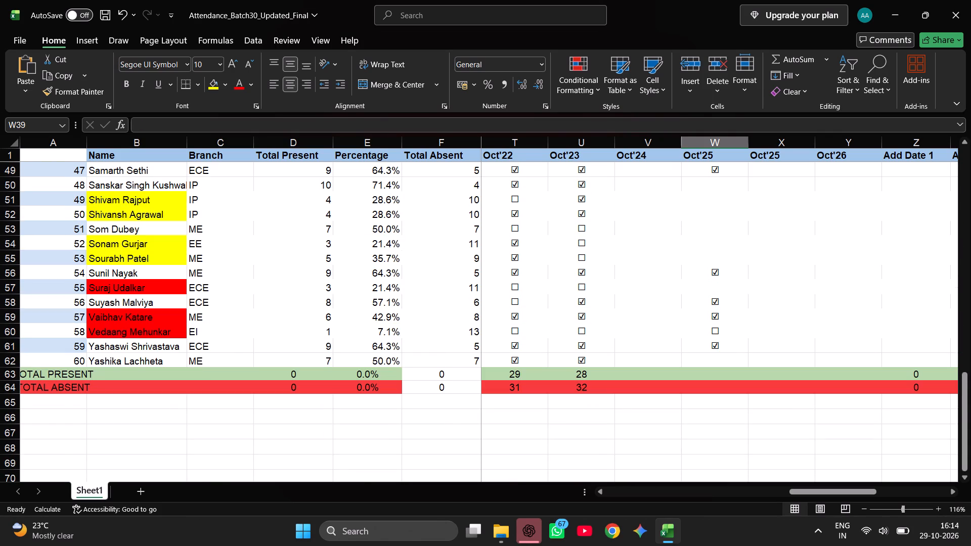
pyautogui.click(722, 372)
pyautogui.click(729, 390)
pyautogui.click(726, 373)
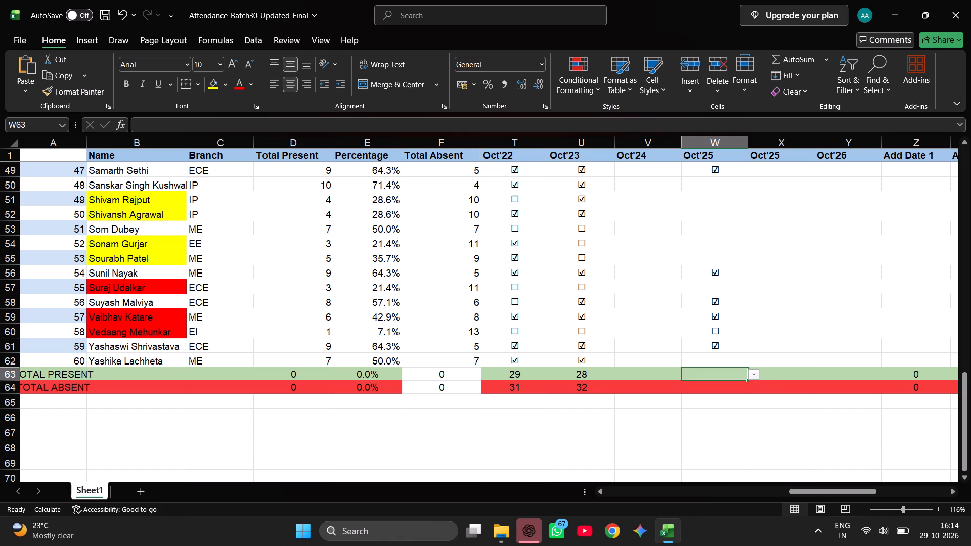
pyautogui.click(755, 372)
pyautogui.click(727, 428)
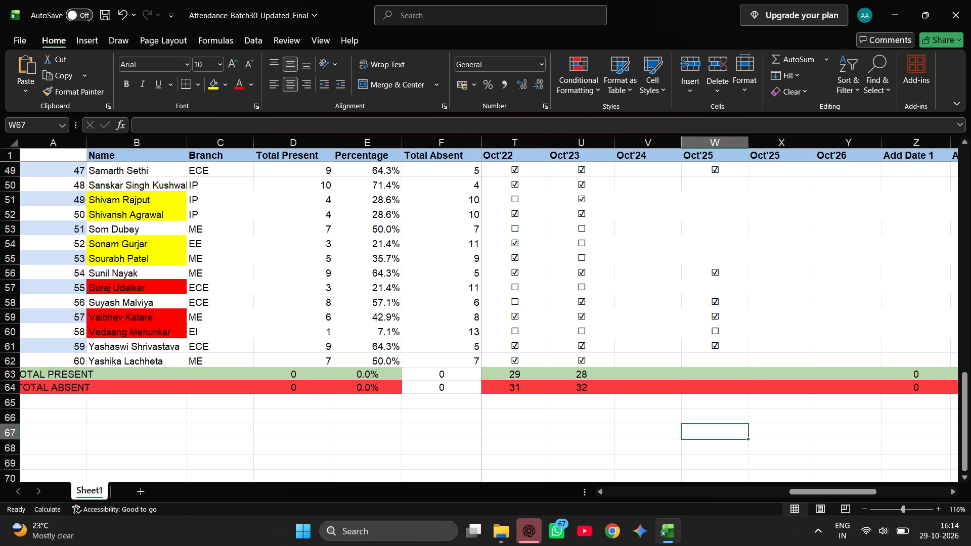
pyautogui.click(724, 384)
pyautogui.click(719, 379)
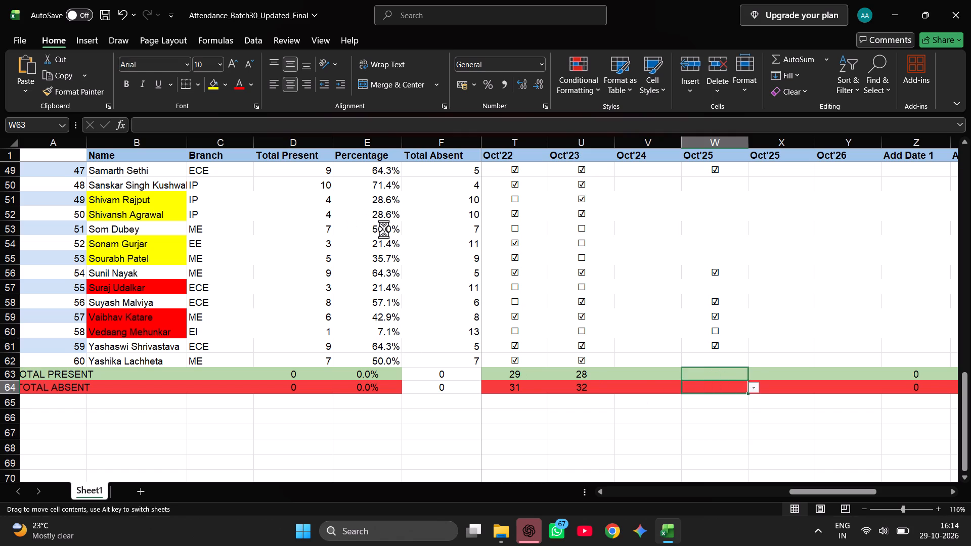
# Examine the formulas behind the percentage, total present and total absent cells in row 3.
pyautogui.scroll(20, 392, 254)
pyautogui.scroll(8, 392, 254)
pyautogui.scroll(3, 524, 360)
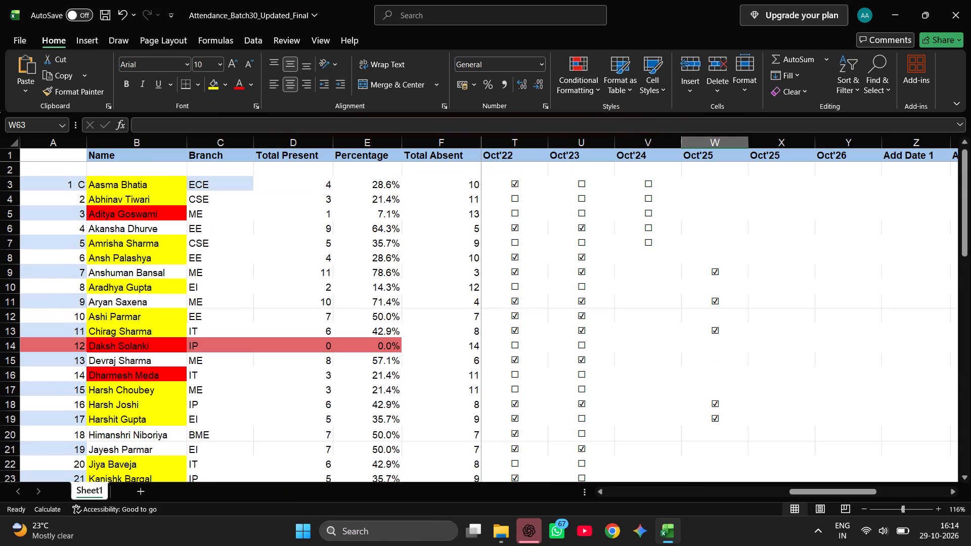
pyautogui.scroll(10, 524, 361)
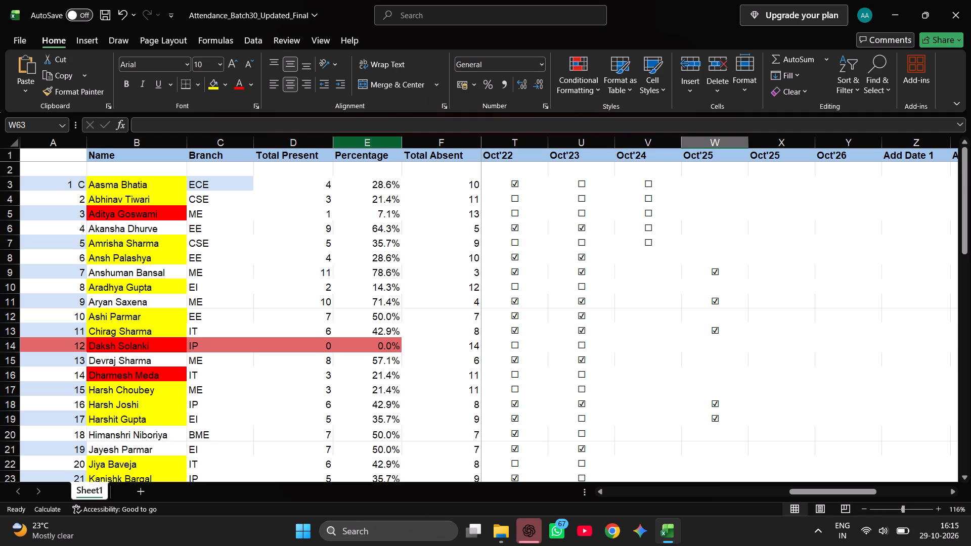
pyautogui.click(376, 159)
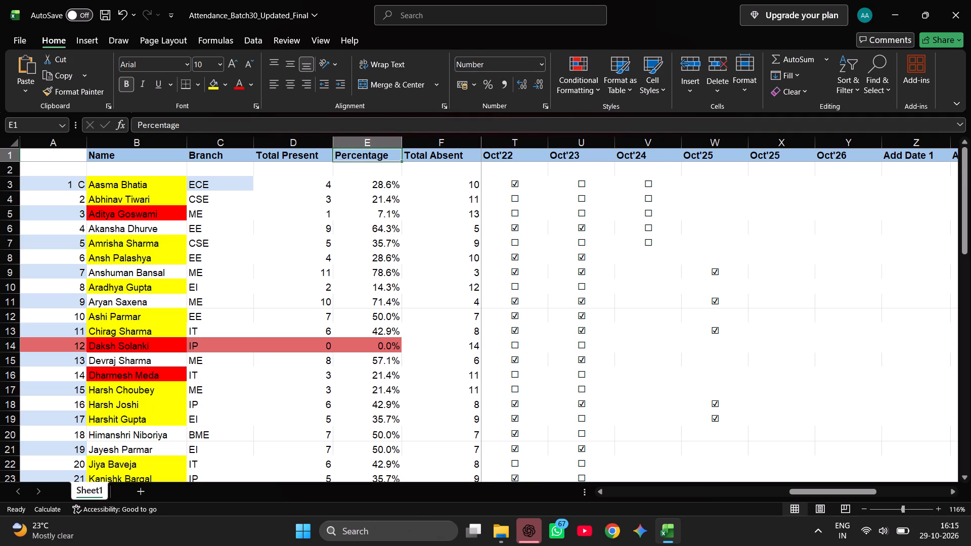
pyautogui.click(395, 173)
pyautogui.click(394, 188)
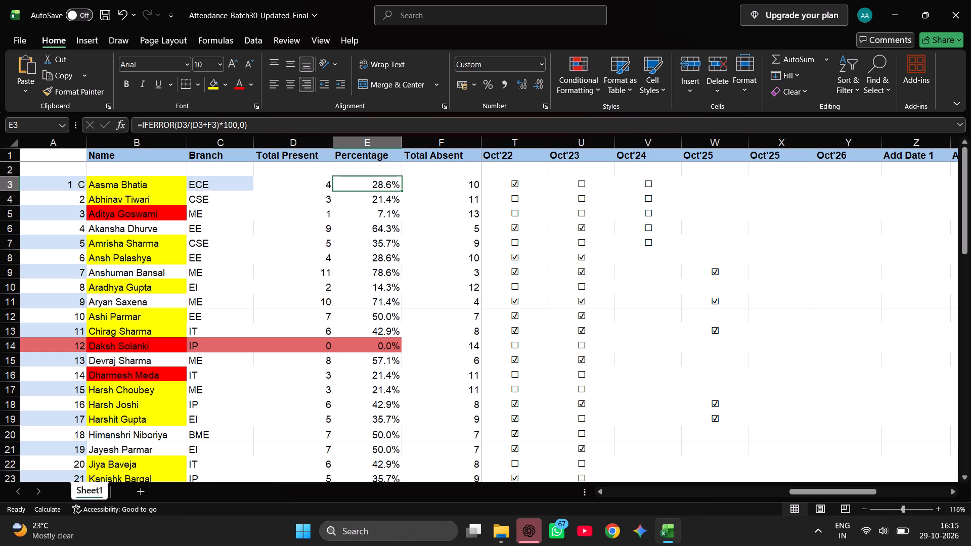
pyautogui.click(298, 188)
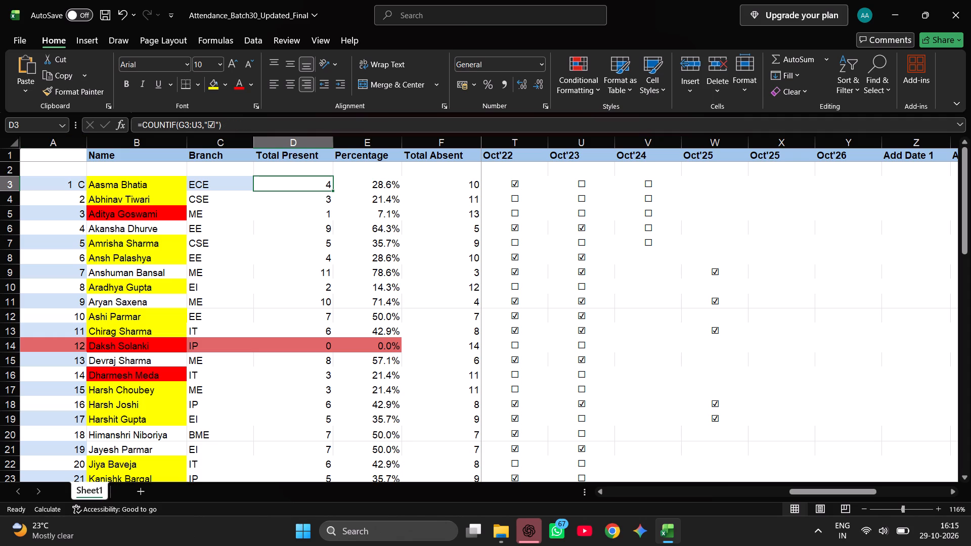
pyautogui.click(450, 186)
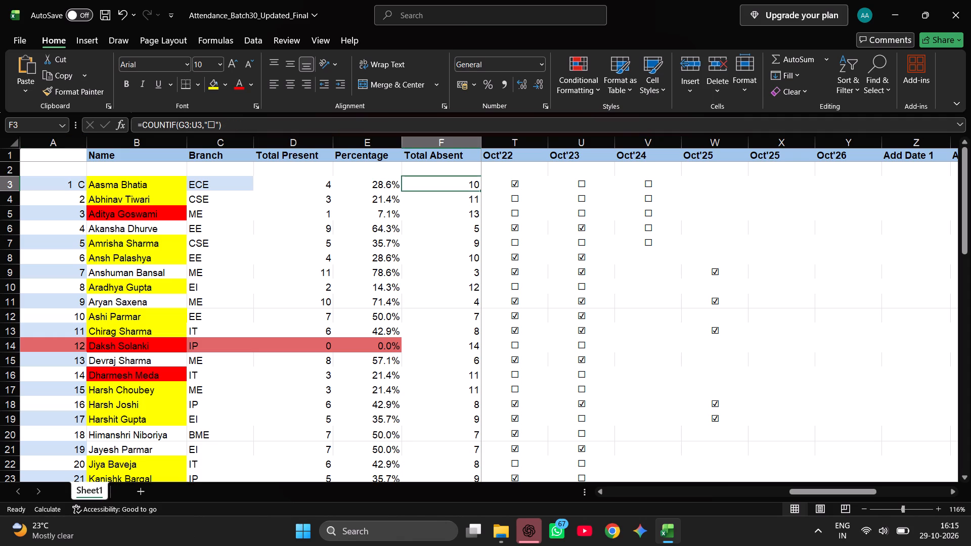
pyautogui.click(379, 189)
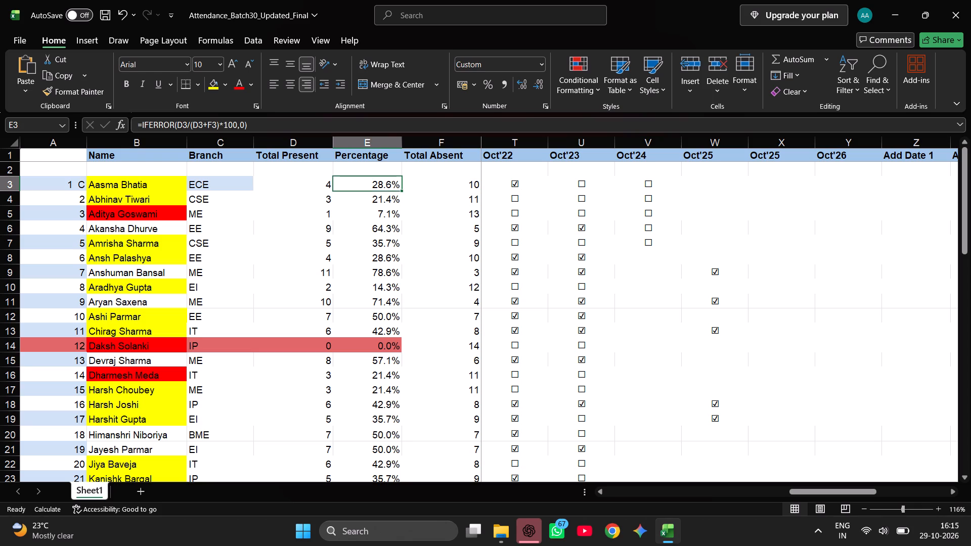
# Extend the Total Absent formula in cell F3 to count empty checkboxes over the range G3:X3.
pyautogui.click(446, 188)
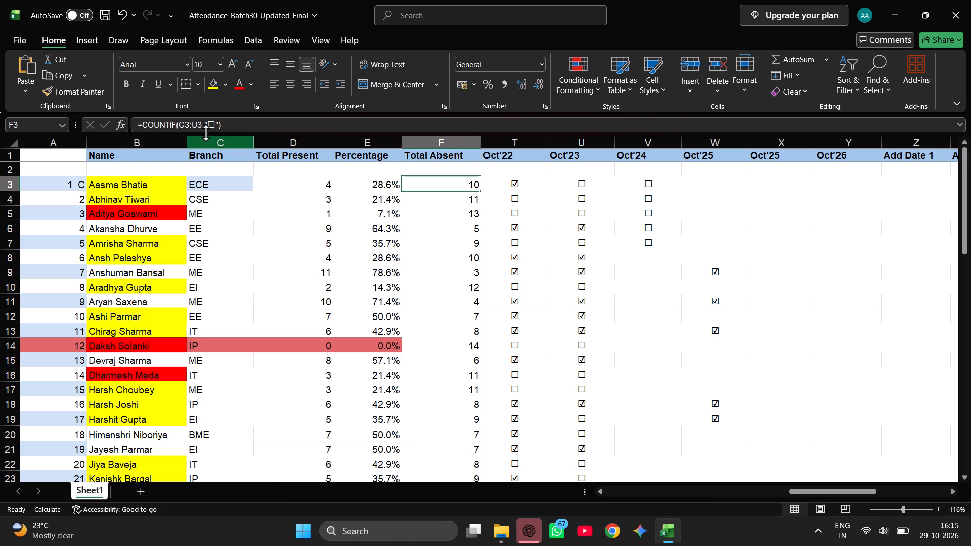
pyautogui.click(204, 126)
pyautogui.click(198, 126)
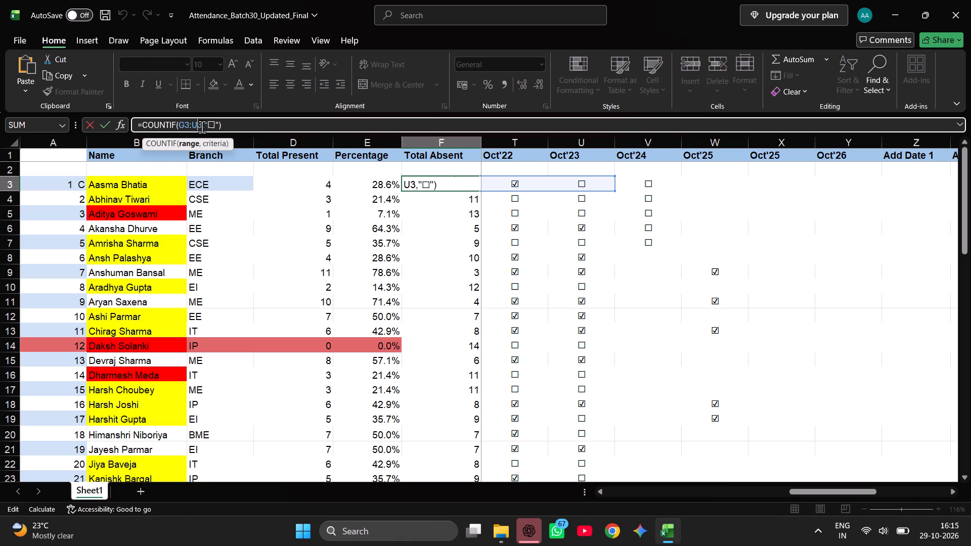
pyautogui.click(204, 128)
pyautogui.click(203, 127)
pyautogui.press('BackSpace')
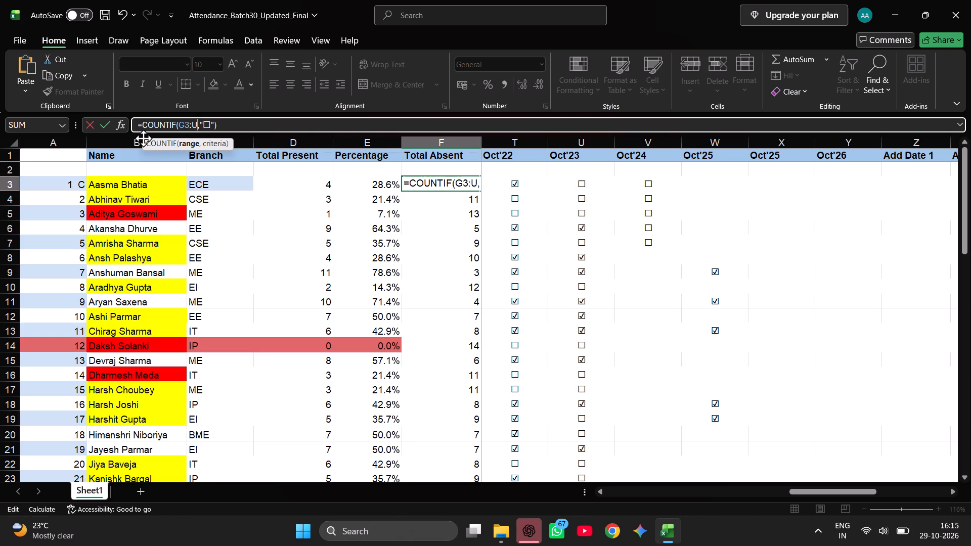
pyautogui.press('BackSpace')
pyautogui.write('X3')
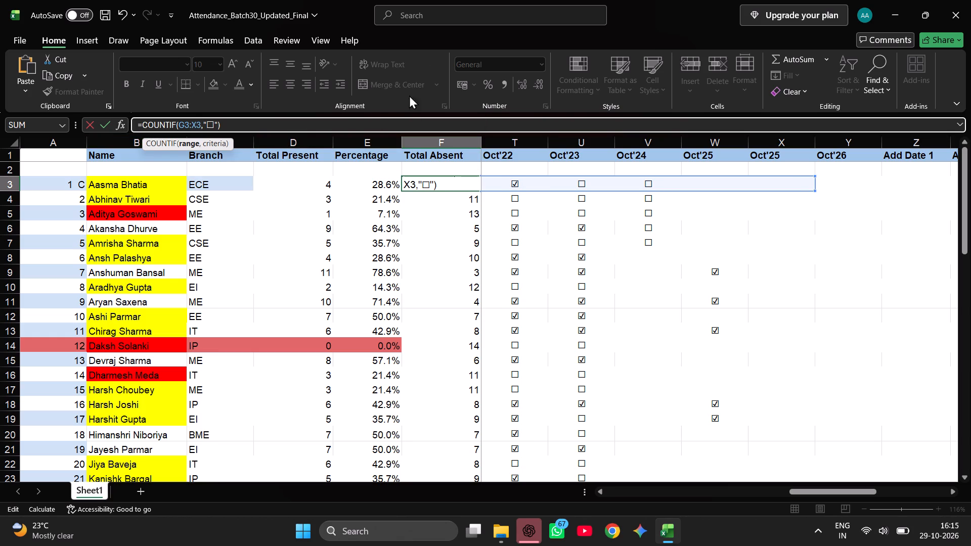
pyautogui.click(647, 9)
pyautogui.click(645, 13)
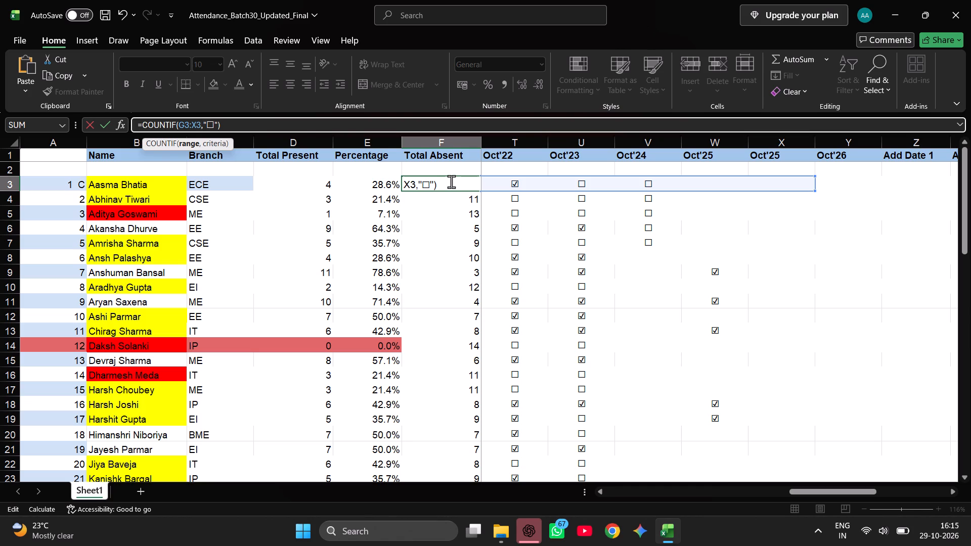
pyautogui.click(452, 181)
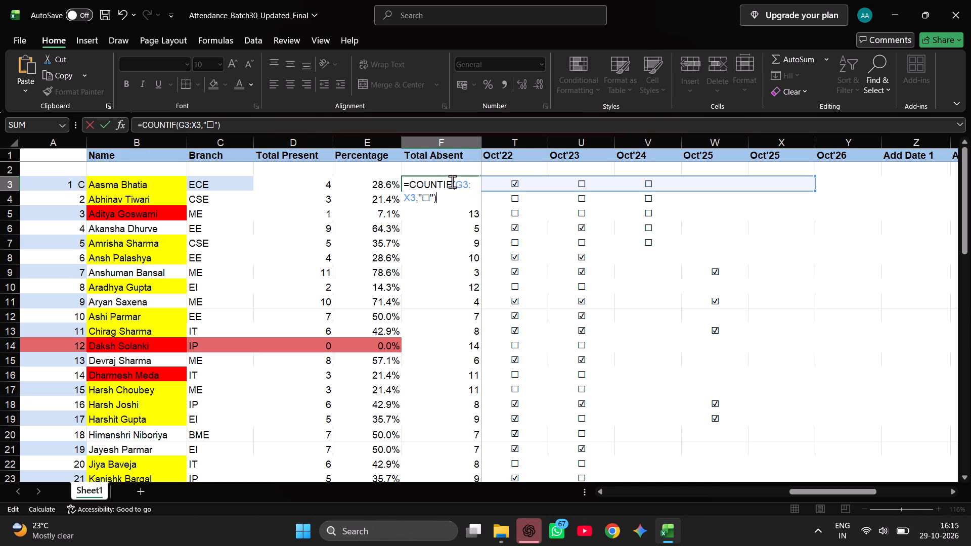
pyautogui.click(451, 225)
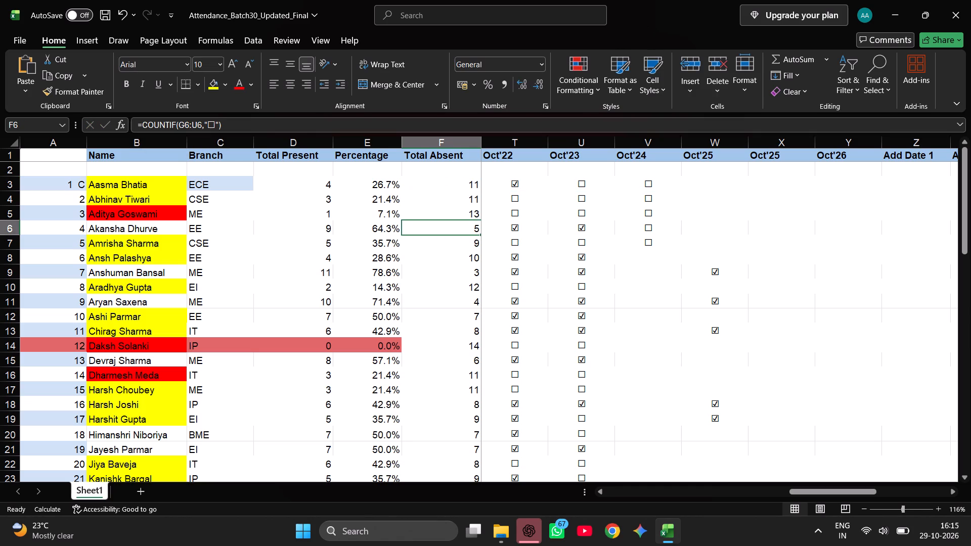
pyautogui.click(447, 271)
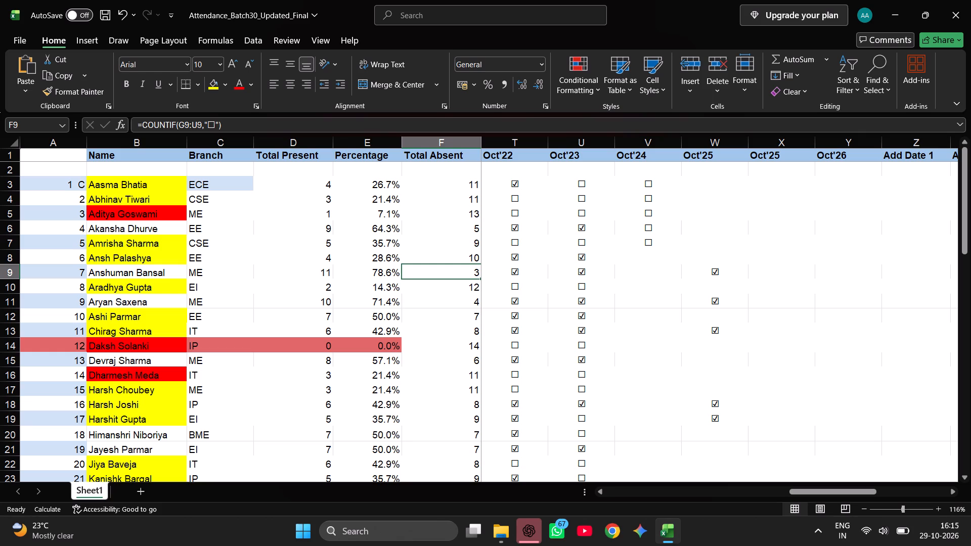
# Extend the Total Present formula in cell D3 to count ticked checkboxes over the range G3:X3.
pyautogui.click(316, 180)
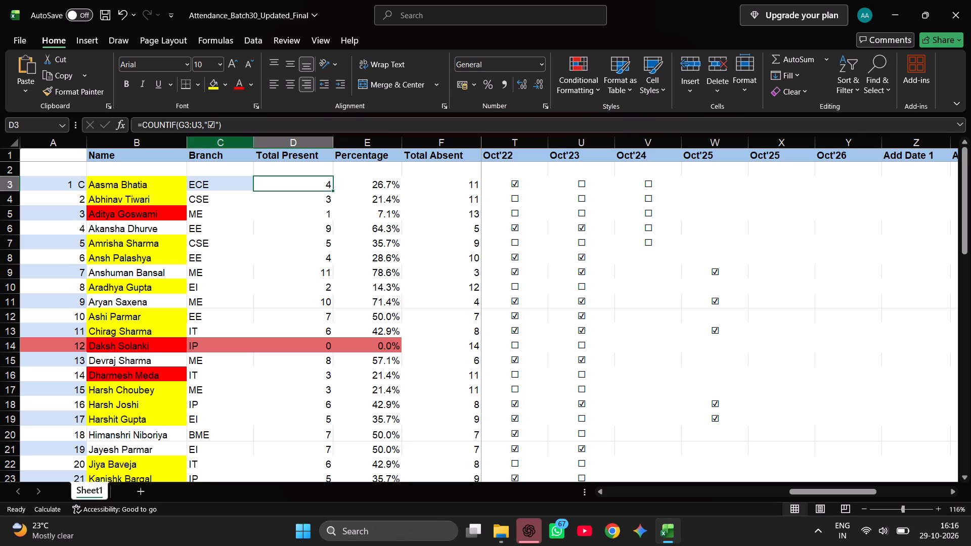
pyautogui.click(202, 128)
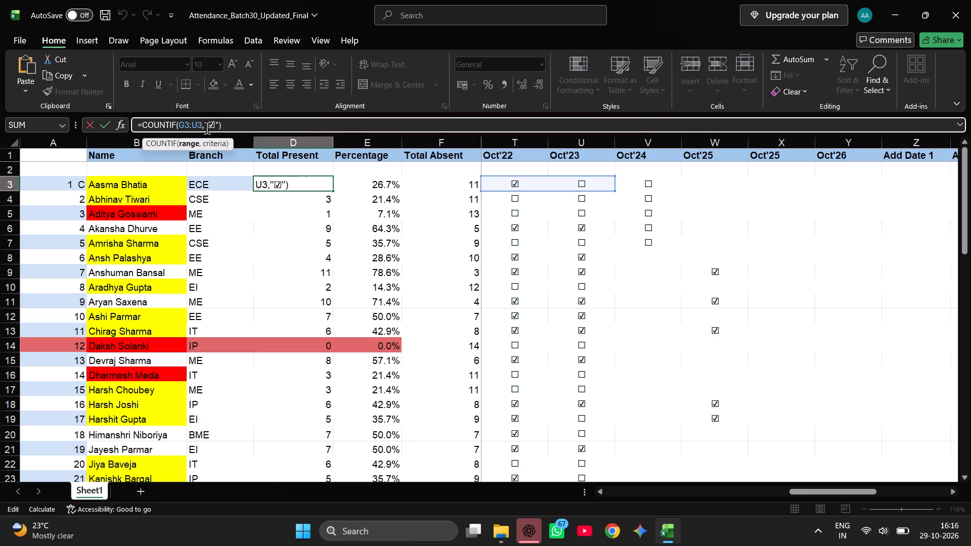
pyautogui.press('BackSpace')
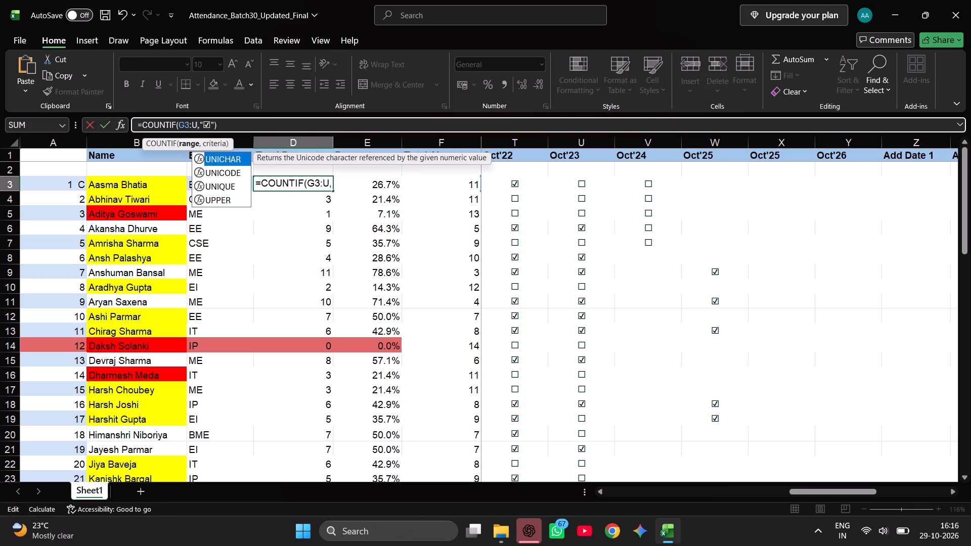
pyautogui.press('3')
pyautogui.press('BackSpace')
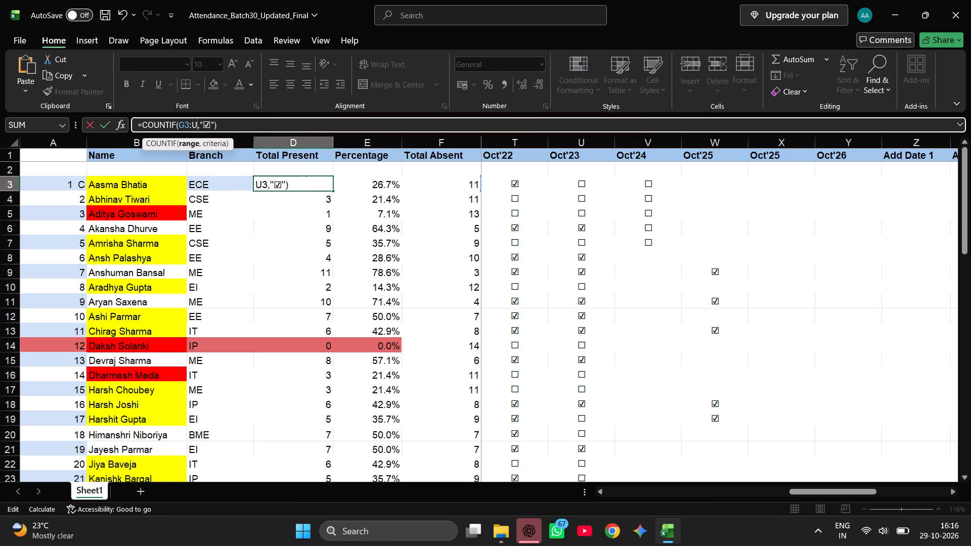
pyautogui.press('BackSpace')
pyautogui.write('X3')
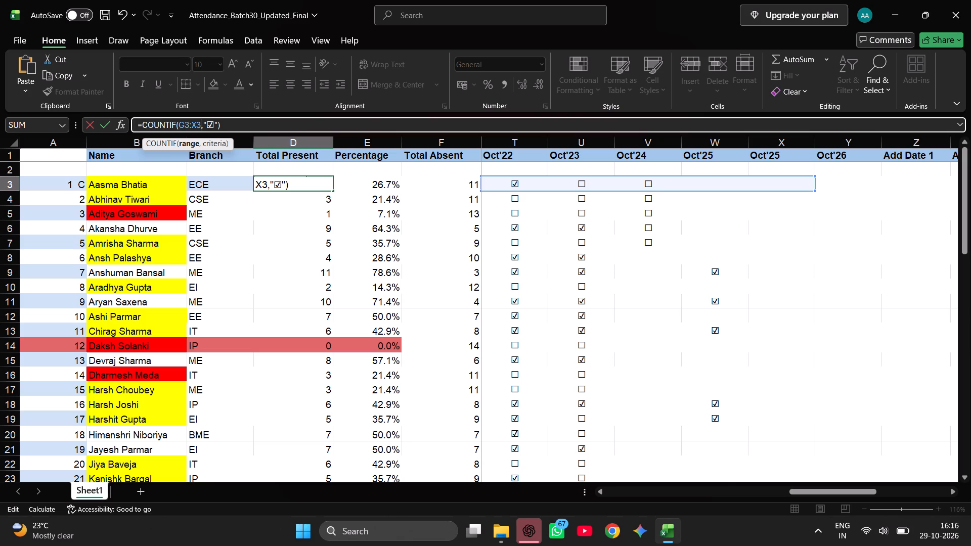
pyautogui.click(362, 185)
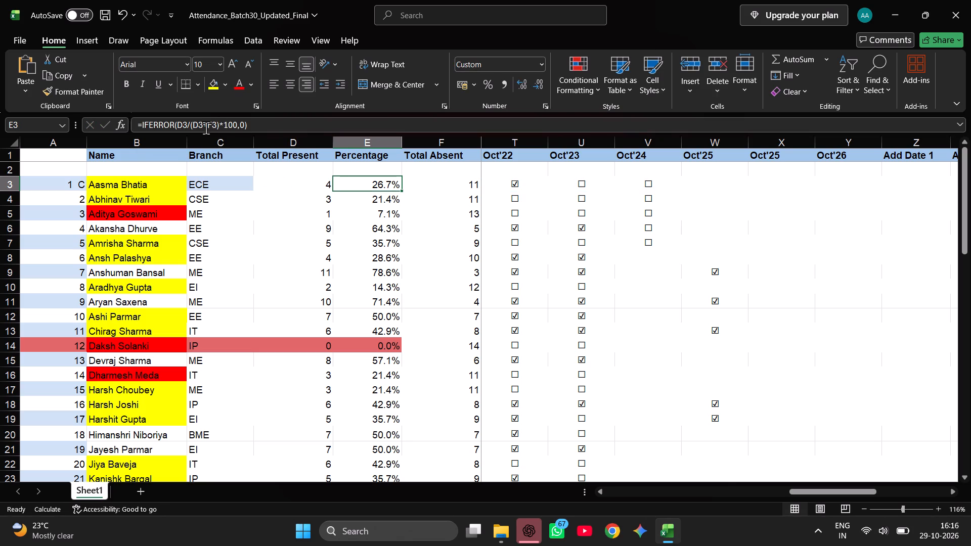
# Fill the Total Present formula from cell D3 down the column through row 65.
pyautogui.click(282, 179)
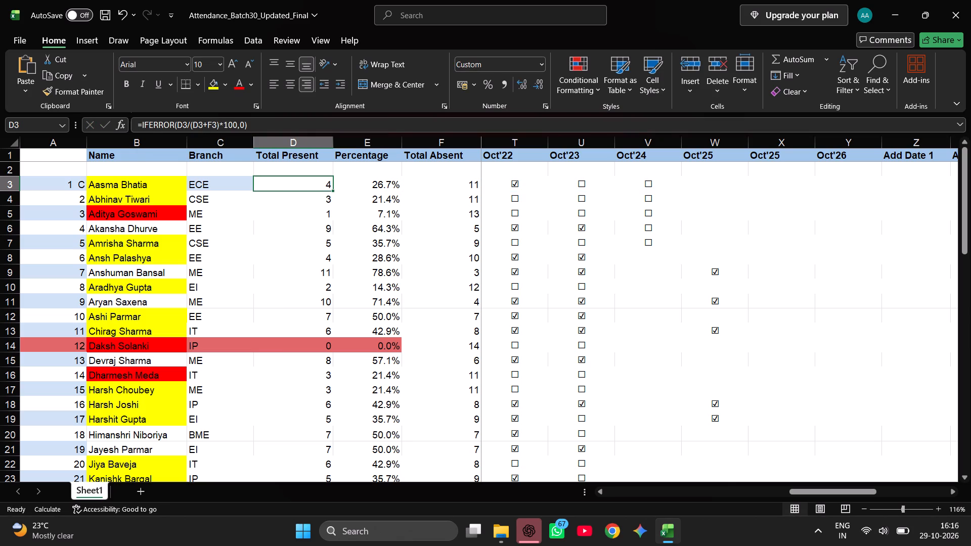
pyautogui.moveTo(332, 190); pyautogui.dragTo(348, 371)
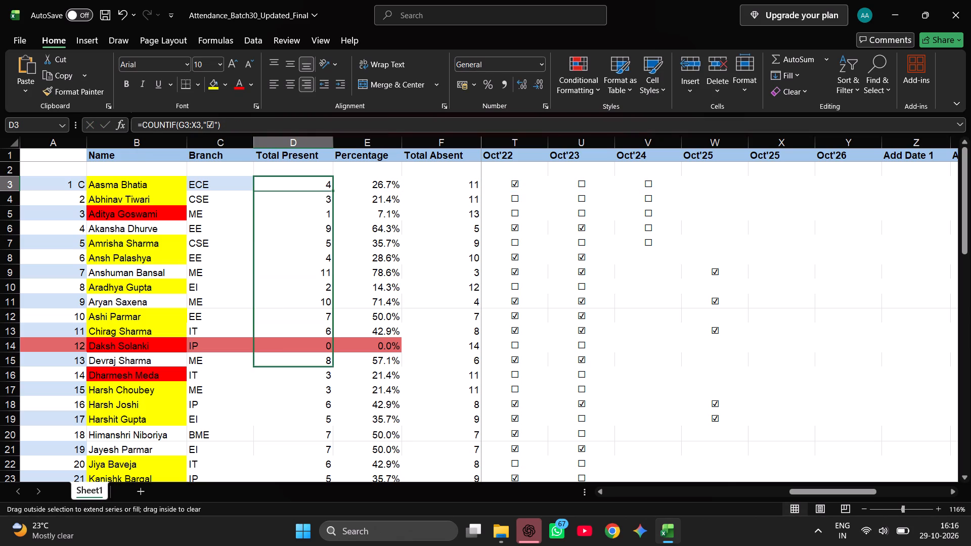
pyautogui.moveTo(348, 371); pyautogui.dragTo(364, 489)
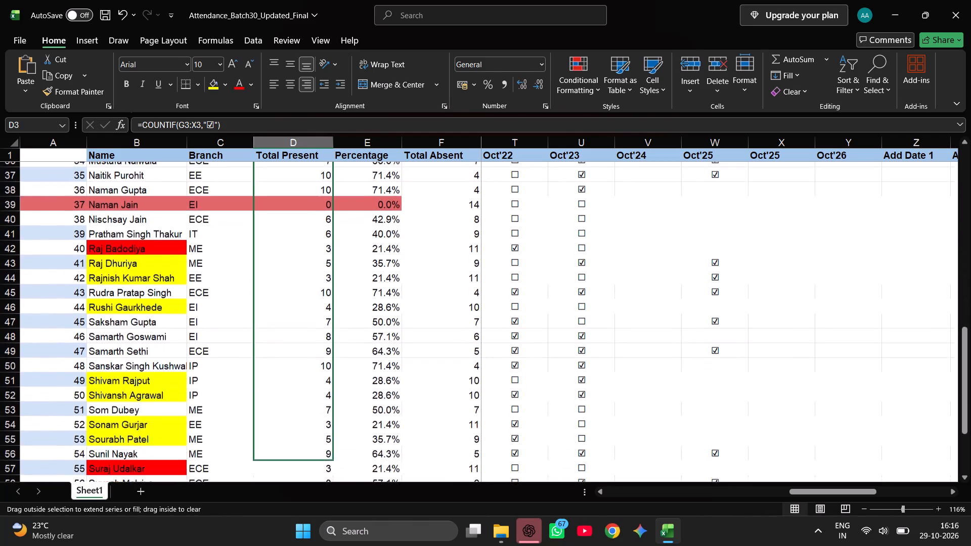
pyautogui.moveTo(364, 489); pyautogui.dragTo(366, 481)
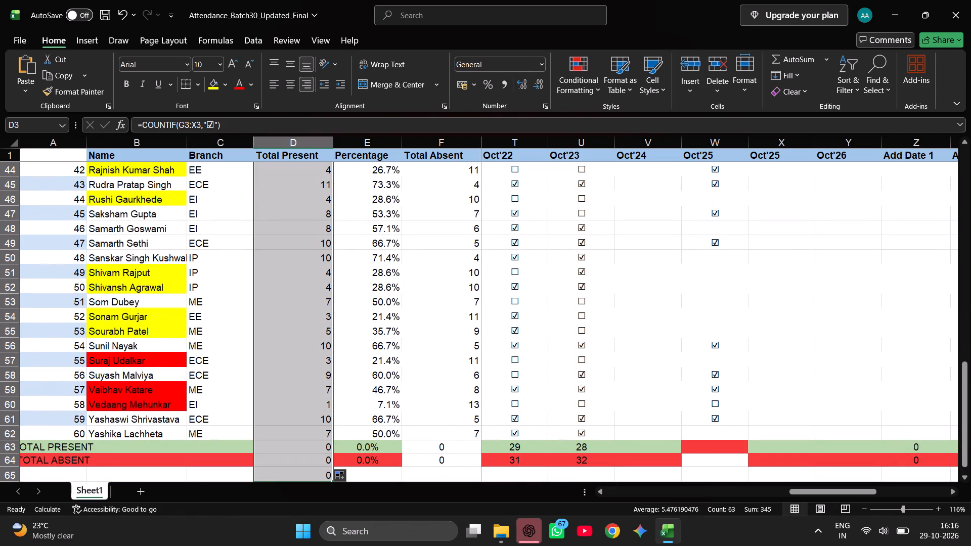
pyautogui.scroll(3, 303, 455)
pyautogui.scroll(-7, 302, 456)
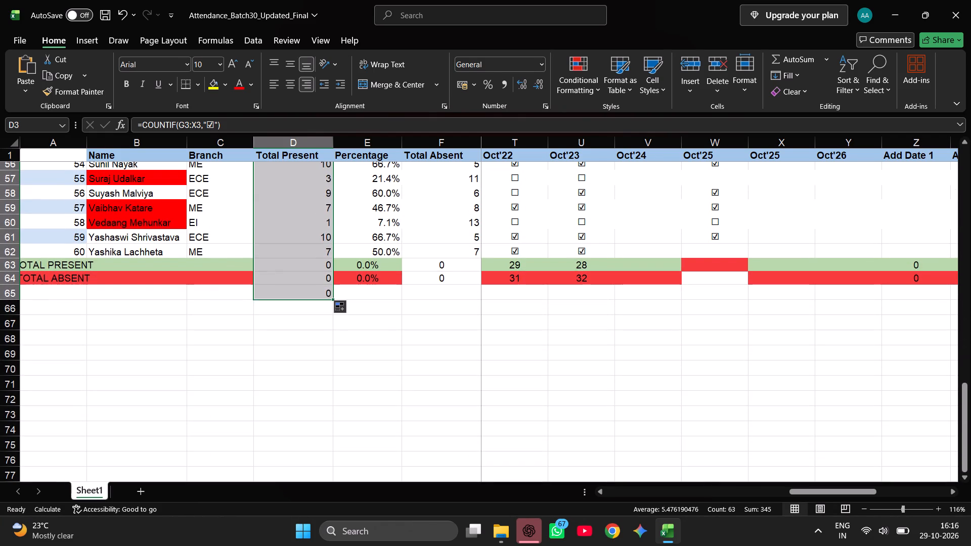
pyautogui.click(213, 412)
# Clear the surplus Total Present formulas from cells D63, D64 and D65 below the student rows.
pyautogui.scroll(1, 278, 311)
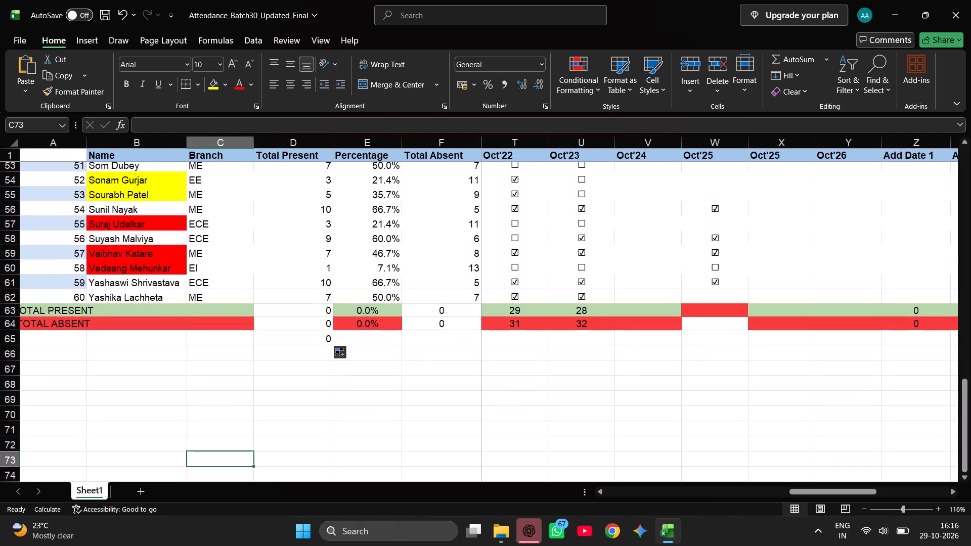
pyautogui.click(306, 314)
pyautogui.press('Delete')
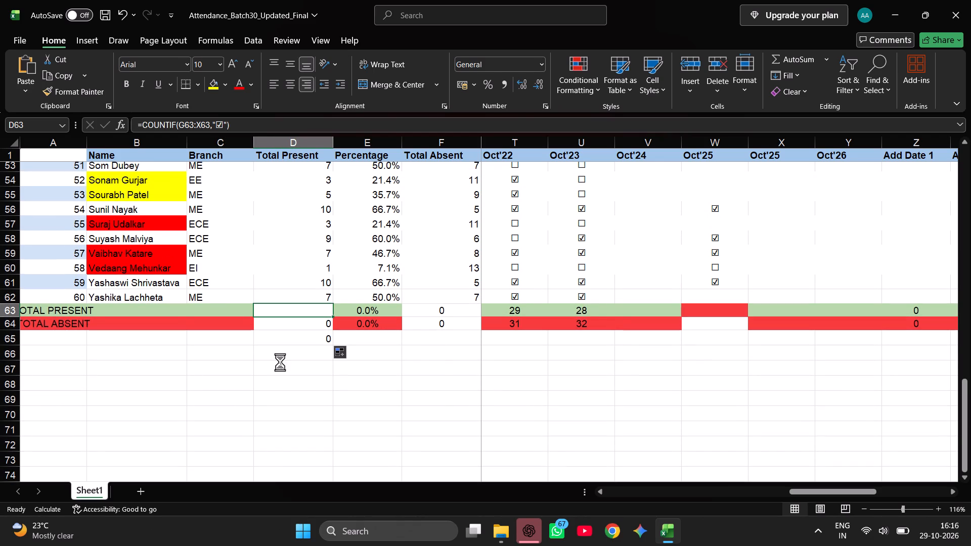
pyautogui.press('Down')
pyautogui.press('BackSpace')
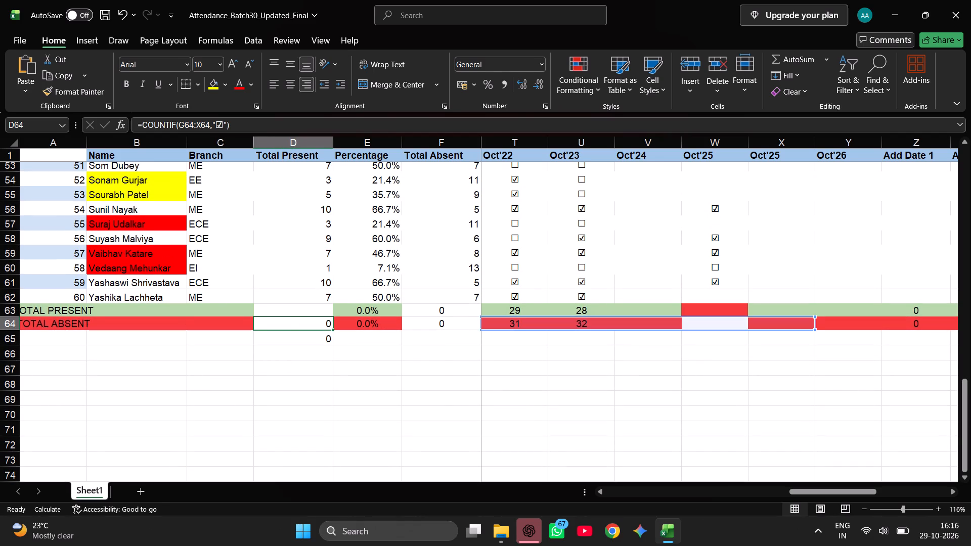
pyautogui.press('Delete')
pyautogui.press('Down')
pyautogui.press('Delete')
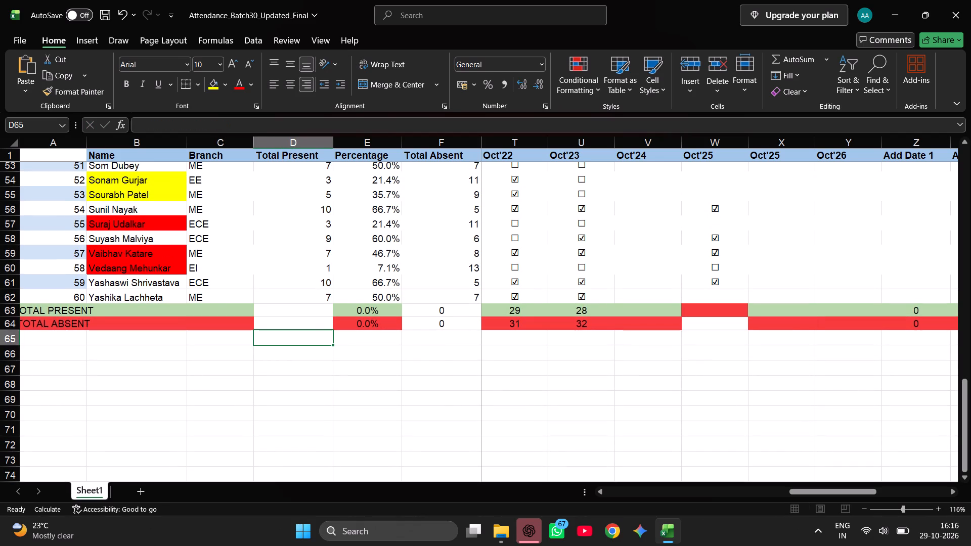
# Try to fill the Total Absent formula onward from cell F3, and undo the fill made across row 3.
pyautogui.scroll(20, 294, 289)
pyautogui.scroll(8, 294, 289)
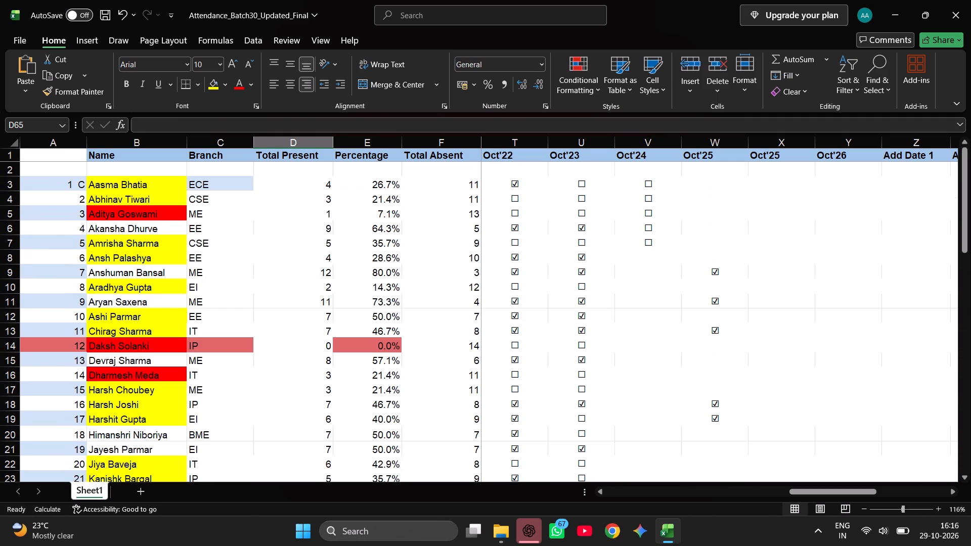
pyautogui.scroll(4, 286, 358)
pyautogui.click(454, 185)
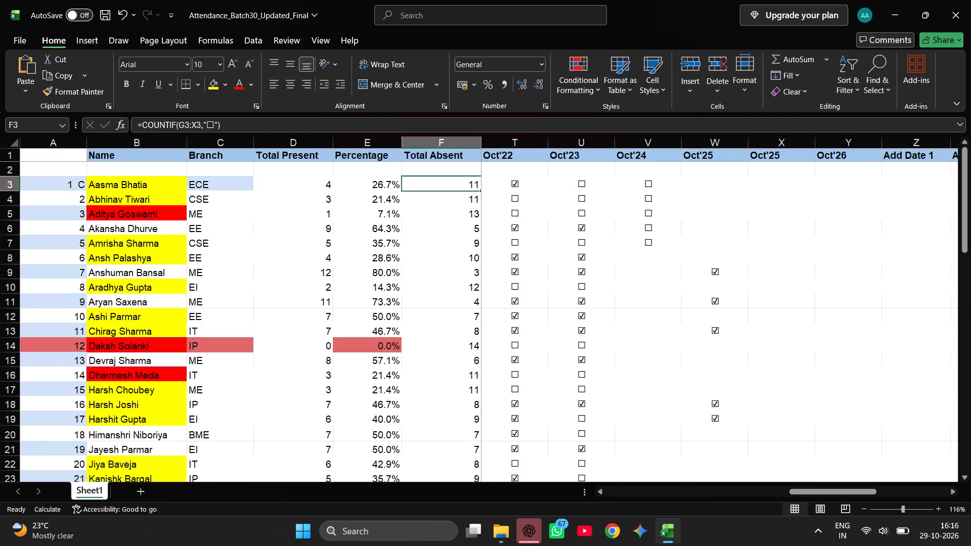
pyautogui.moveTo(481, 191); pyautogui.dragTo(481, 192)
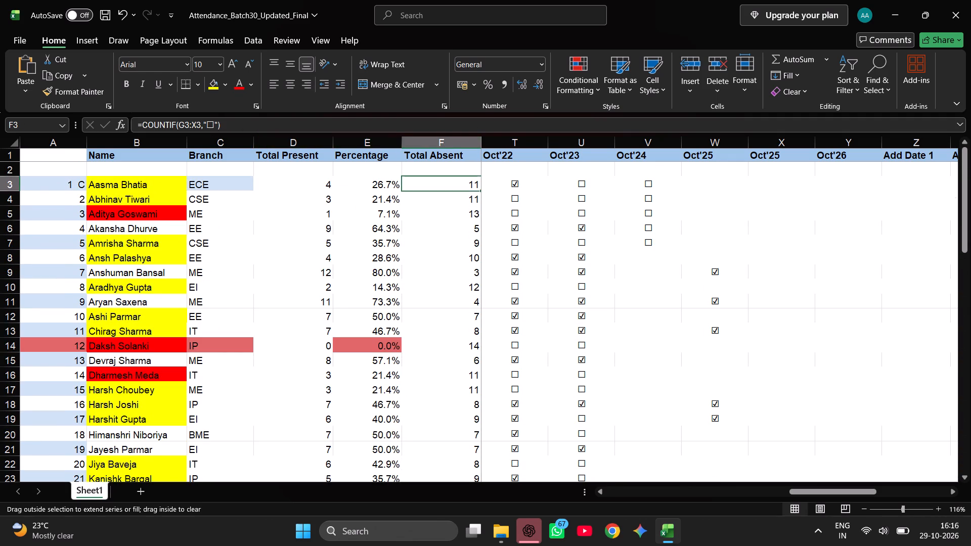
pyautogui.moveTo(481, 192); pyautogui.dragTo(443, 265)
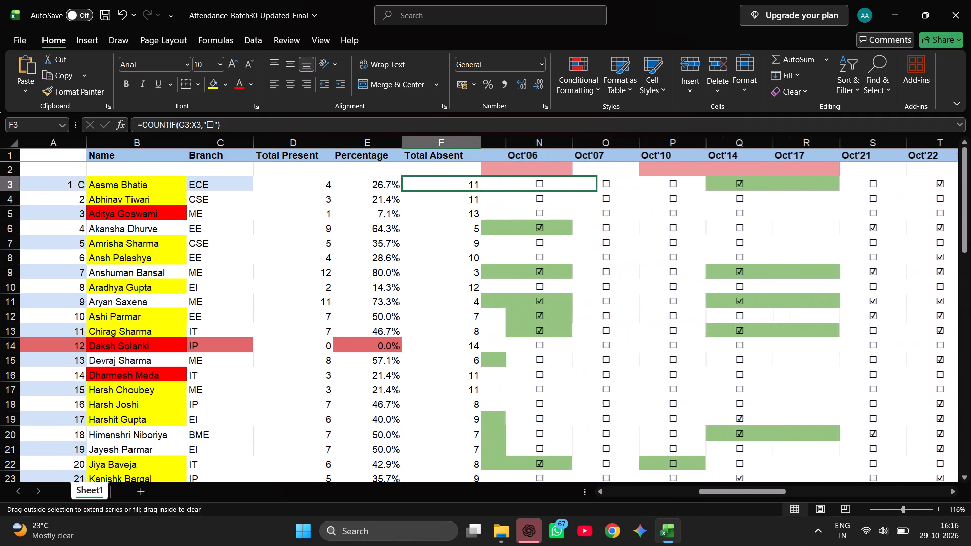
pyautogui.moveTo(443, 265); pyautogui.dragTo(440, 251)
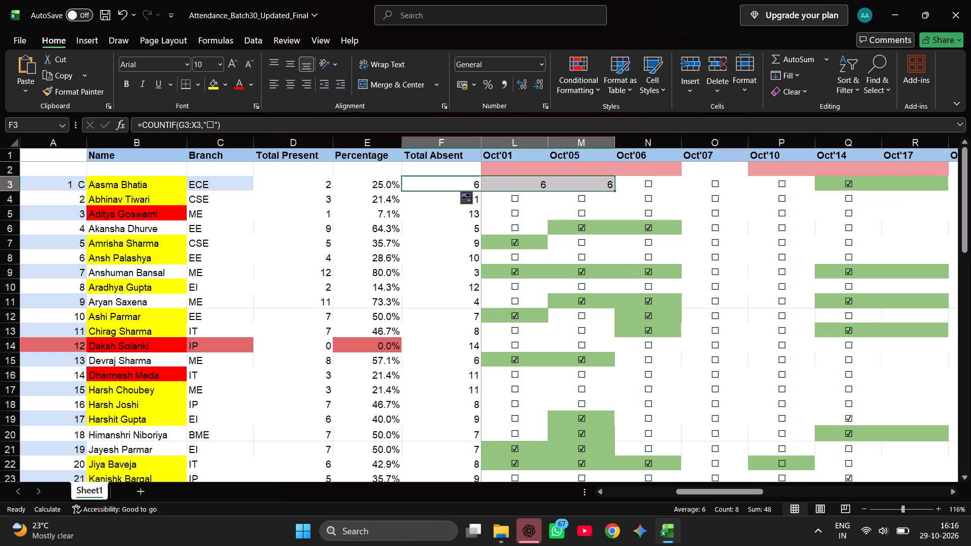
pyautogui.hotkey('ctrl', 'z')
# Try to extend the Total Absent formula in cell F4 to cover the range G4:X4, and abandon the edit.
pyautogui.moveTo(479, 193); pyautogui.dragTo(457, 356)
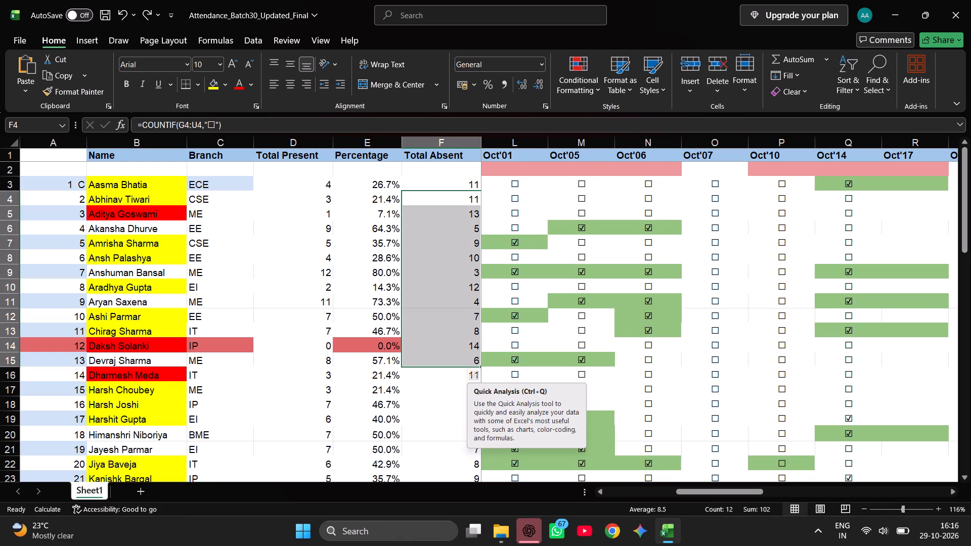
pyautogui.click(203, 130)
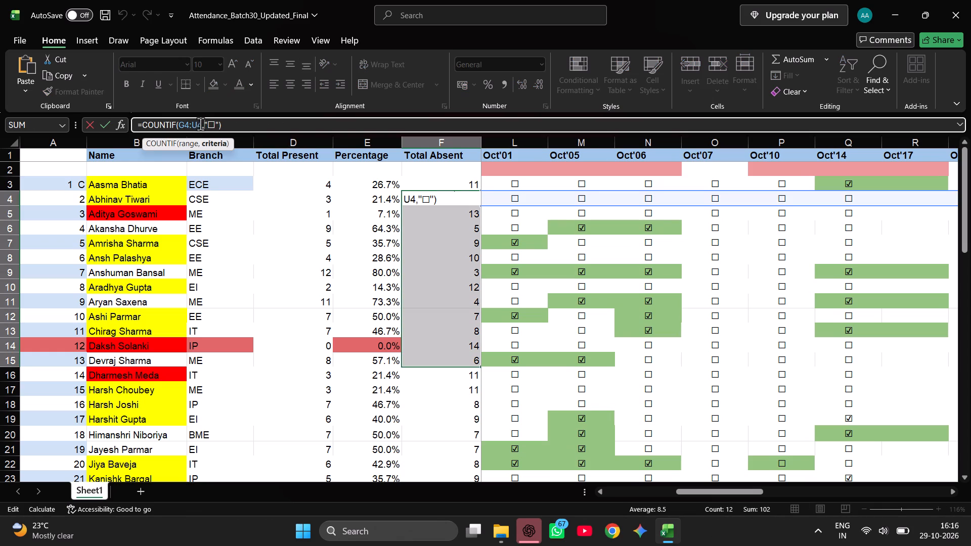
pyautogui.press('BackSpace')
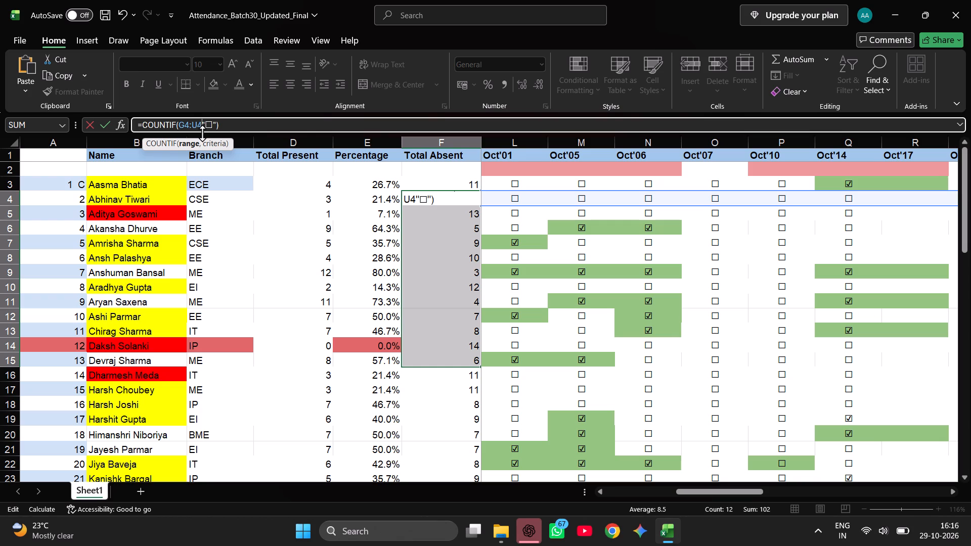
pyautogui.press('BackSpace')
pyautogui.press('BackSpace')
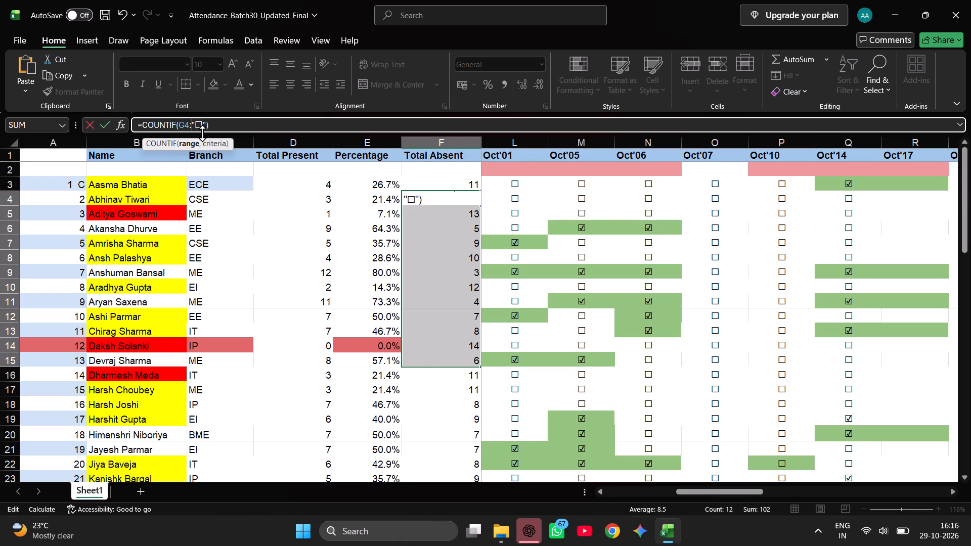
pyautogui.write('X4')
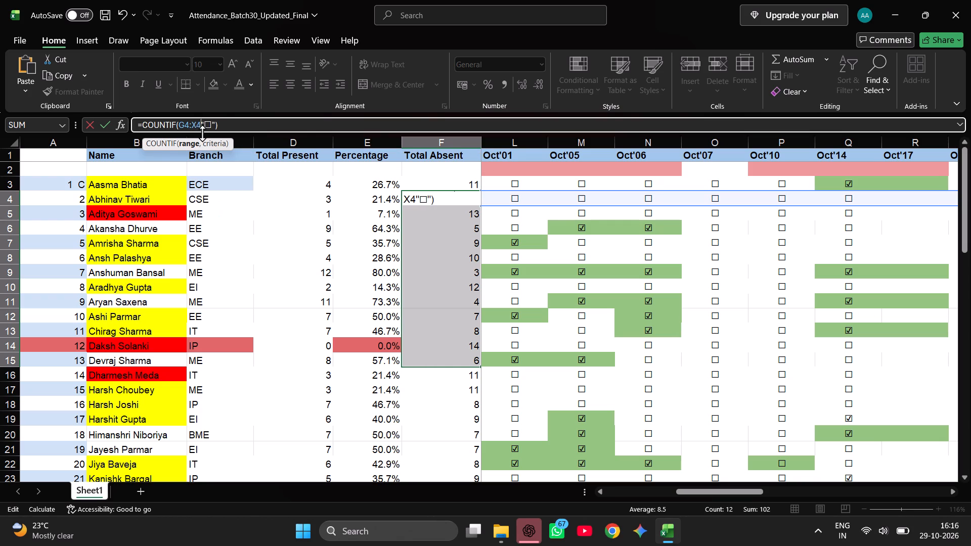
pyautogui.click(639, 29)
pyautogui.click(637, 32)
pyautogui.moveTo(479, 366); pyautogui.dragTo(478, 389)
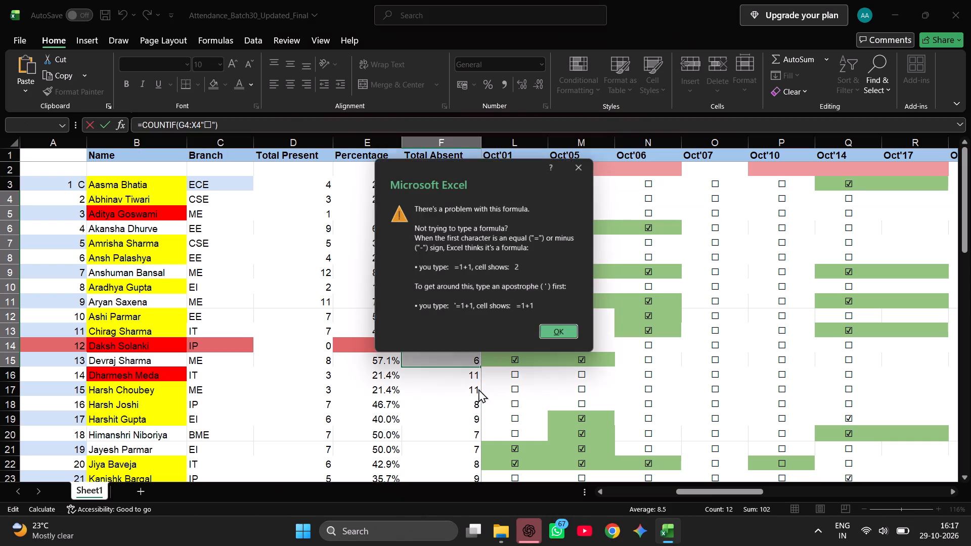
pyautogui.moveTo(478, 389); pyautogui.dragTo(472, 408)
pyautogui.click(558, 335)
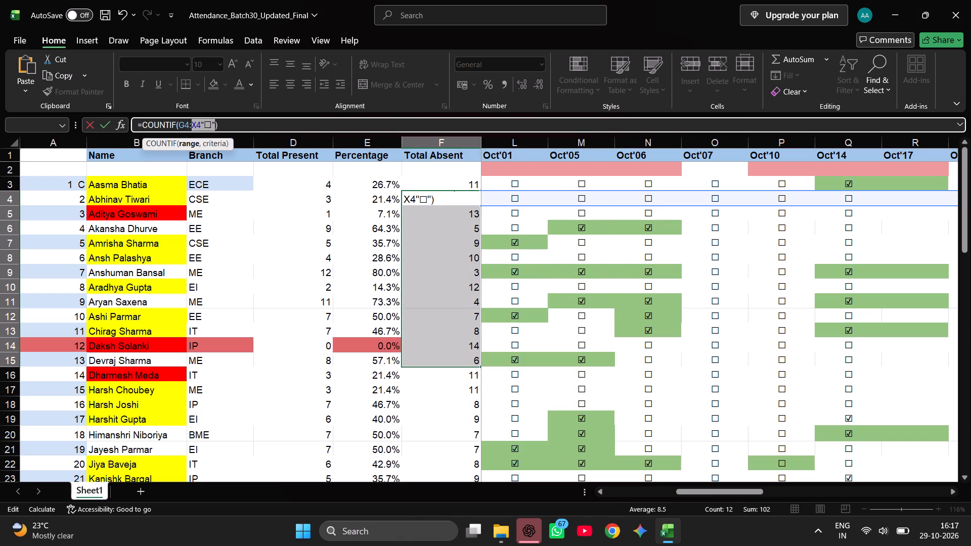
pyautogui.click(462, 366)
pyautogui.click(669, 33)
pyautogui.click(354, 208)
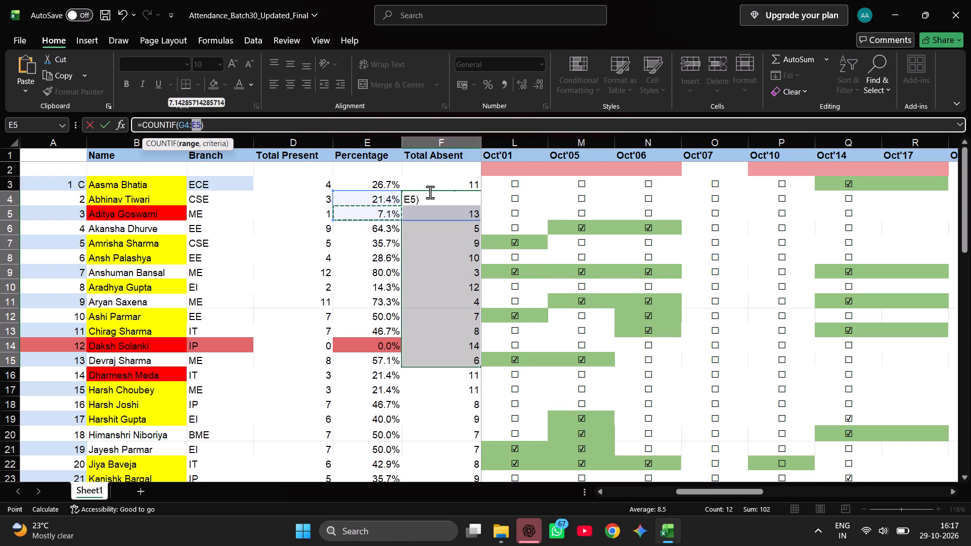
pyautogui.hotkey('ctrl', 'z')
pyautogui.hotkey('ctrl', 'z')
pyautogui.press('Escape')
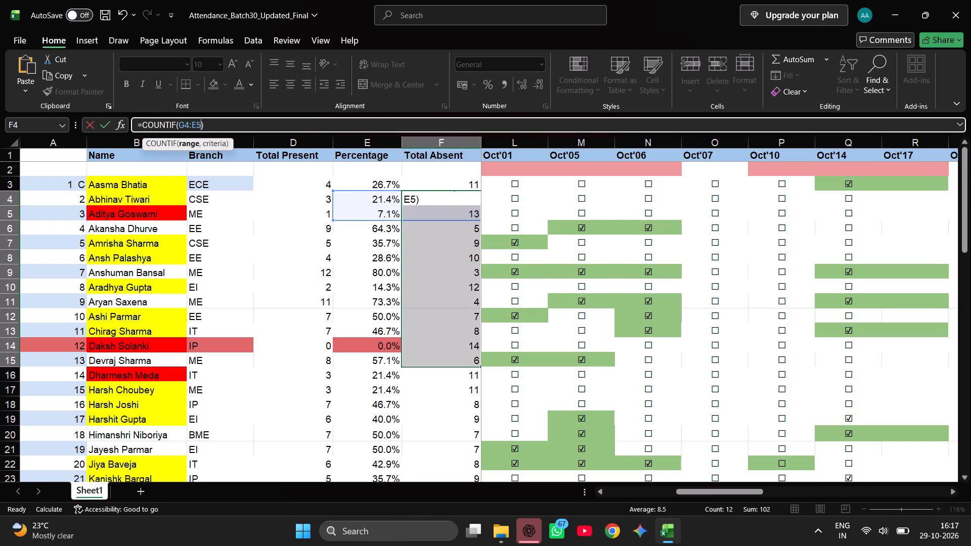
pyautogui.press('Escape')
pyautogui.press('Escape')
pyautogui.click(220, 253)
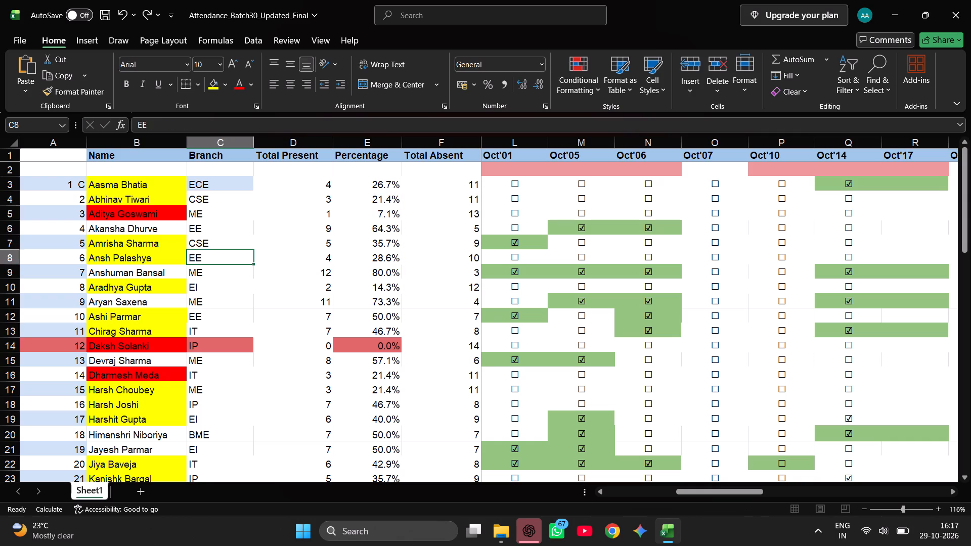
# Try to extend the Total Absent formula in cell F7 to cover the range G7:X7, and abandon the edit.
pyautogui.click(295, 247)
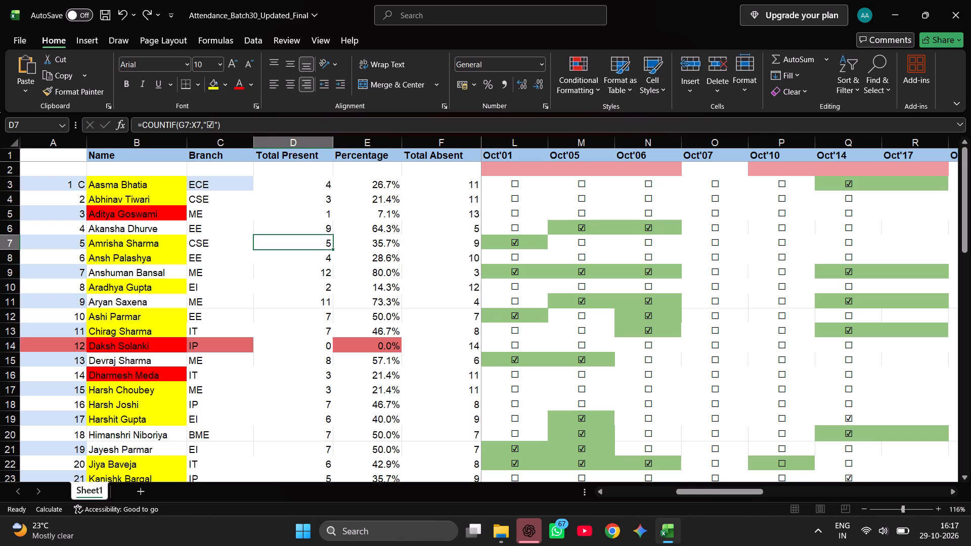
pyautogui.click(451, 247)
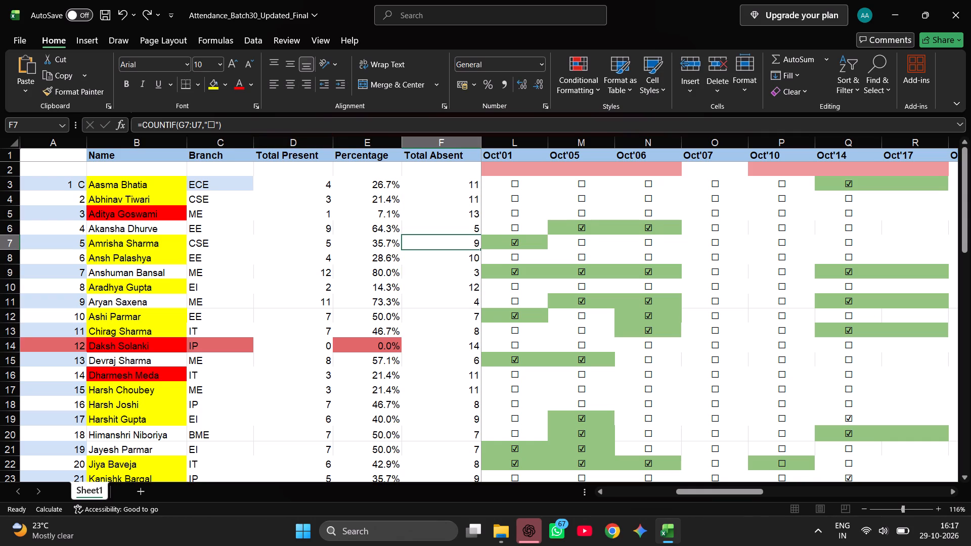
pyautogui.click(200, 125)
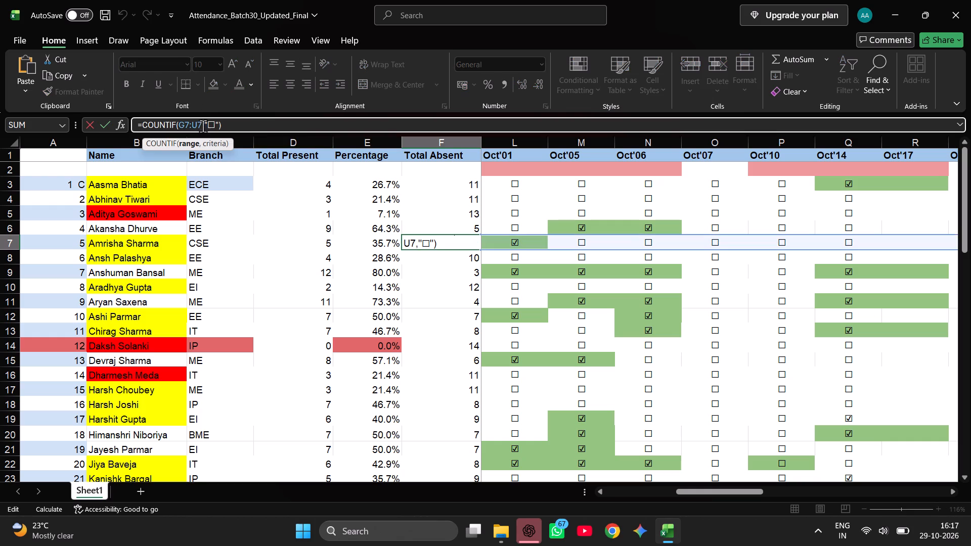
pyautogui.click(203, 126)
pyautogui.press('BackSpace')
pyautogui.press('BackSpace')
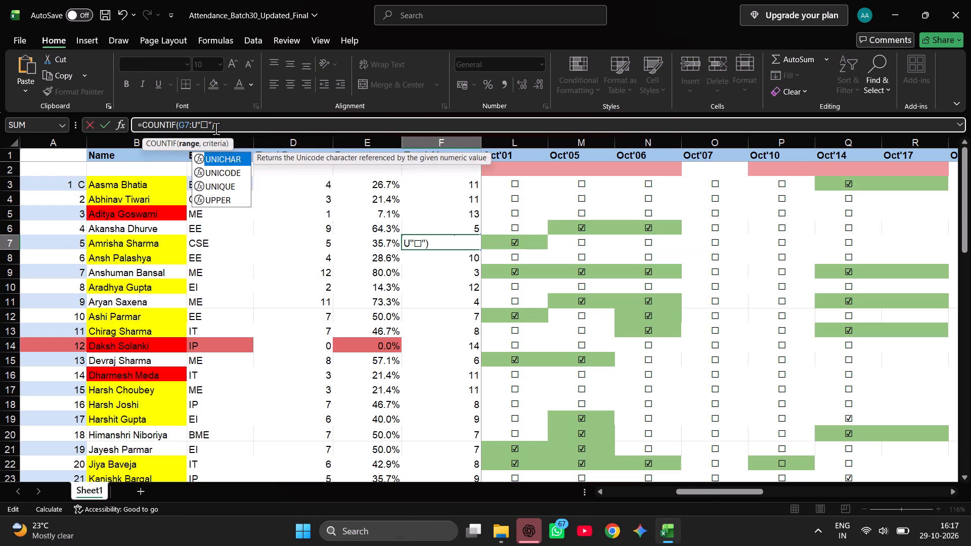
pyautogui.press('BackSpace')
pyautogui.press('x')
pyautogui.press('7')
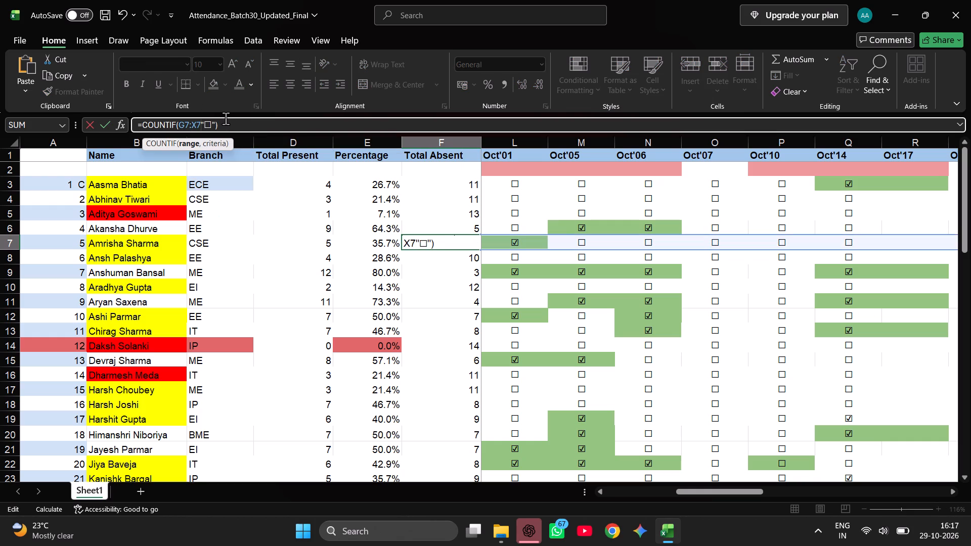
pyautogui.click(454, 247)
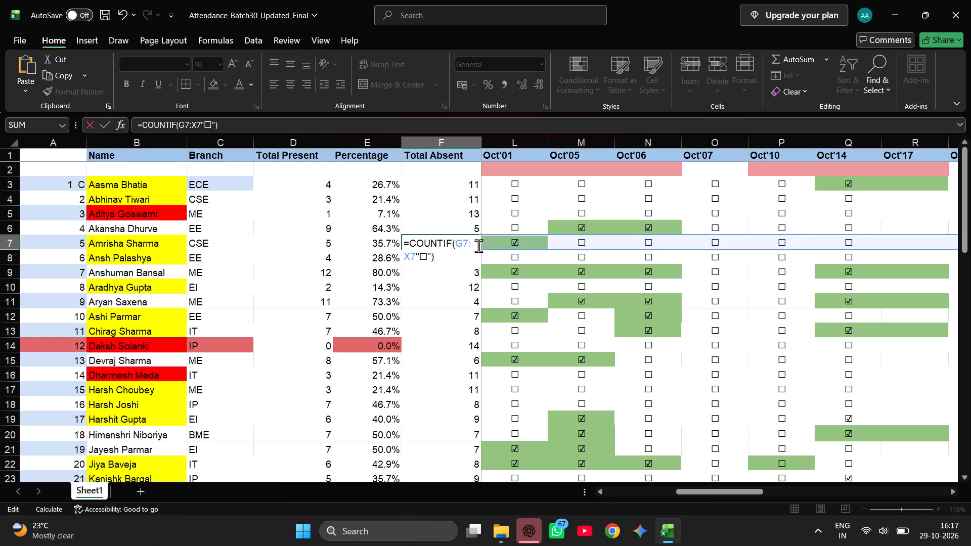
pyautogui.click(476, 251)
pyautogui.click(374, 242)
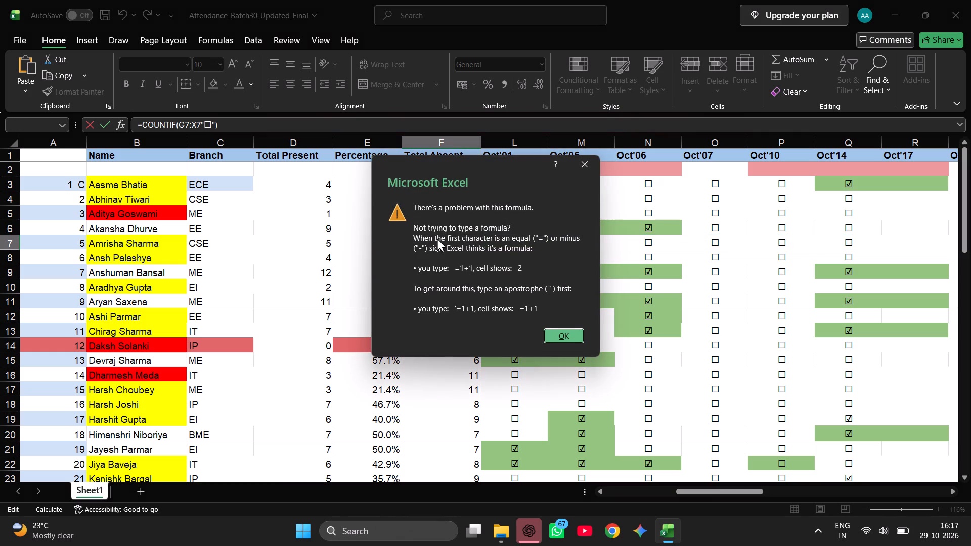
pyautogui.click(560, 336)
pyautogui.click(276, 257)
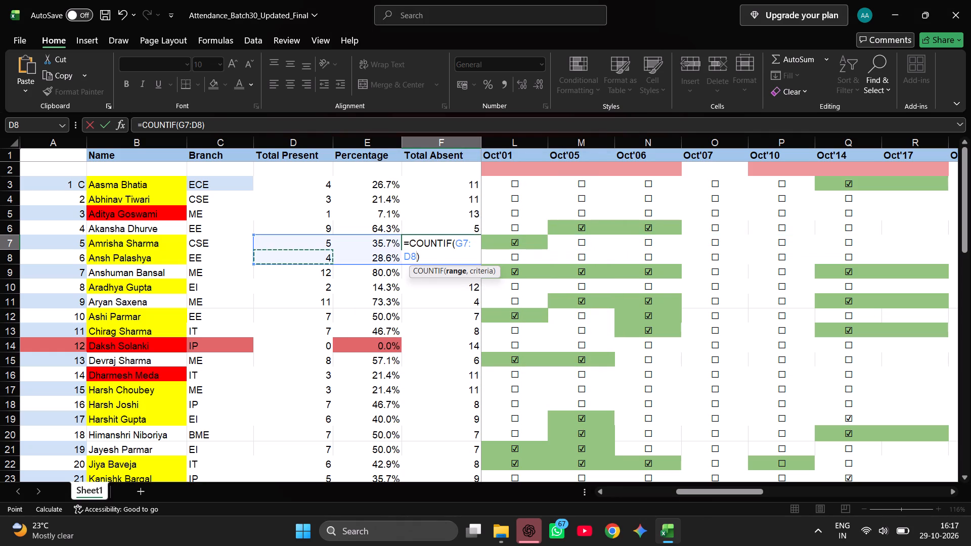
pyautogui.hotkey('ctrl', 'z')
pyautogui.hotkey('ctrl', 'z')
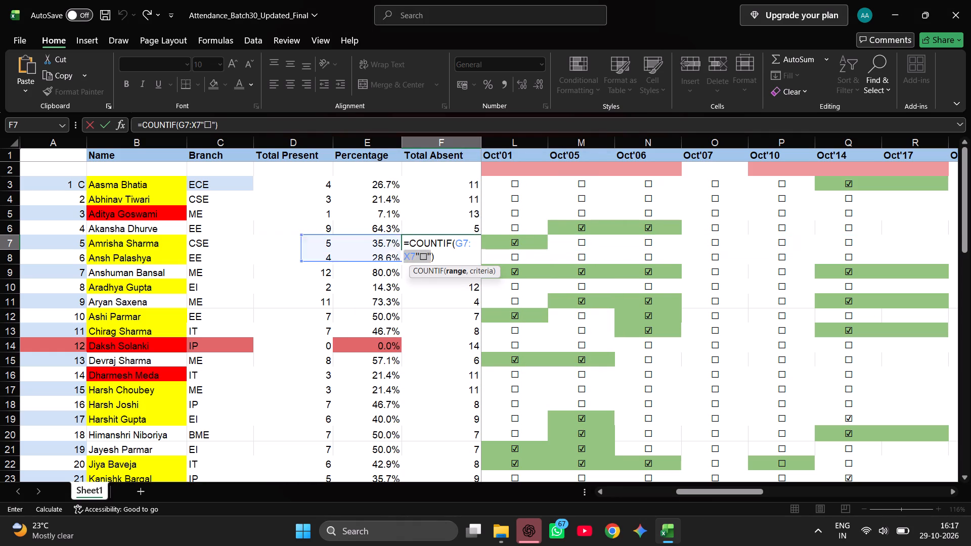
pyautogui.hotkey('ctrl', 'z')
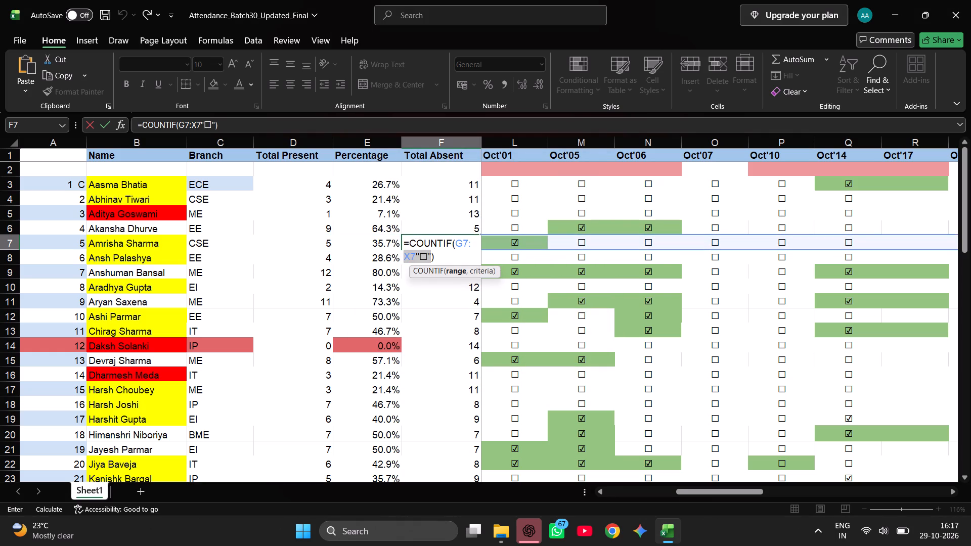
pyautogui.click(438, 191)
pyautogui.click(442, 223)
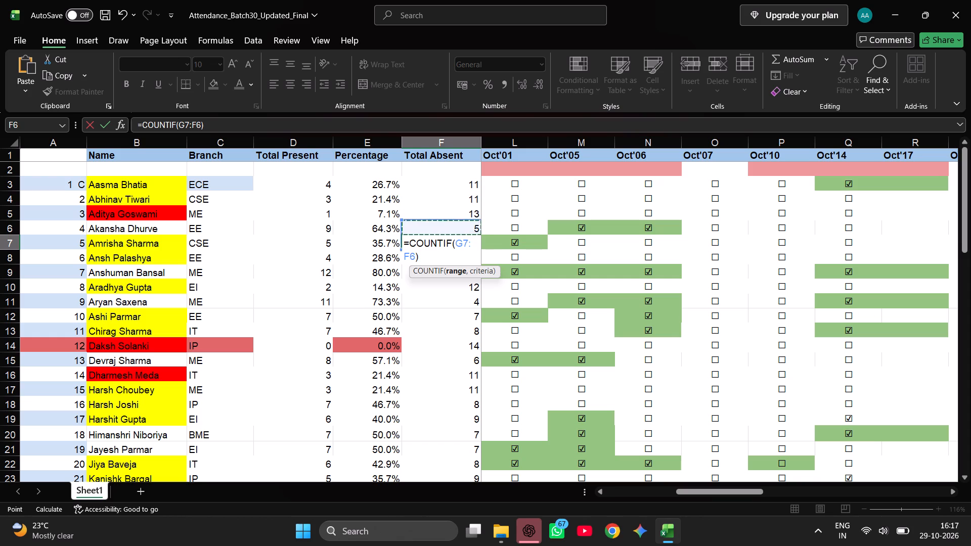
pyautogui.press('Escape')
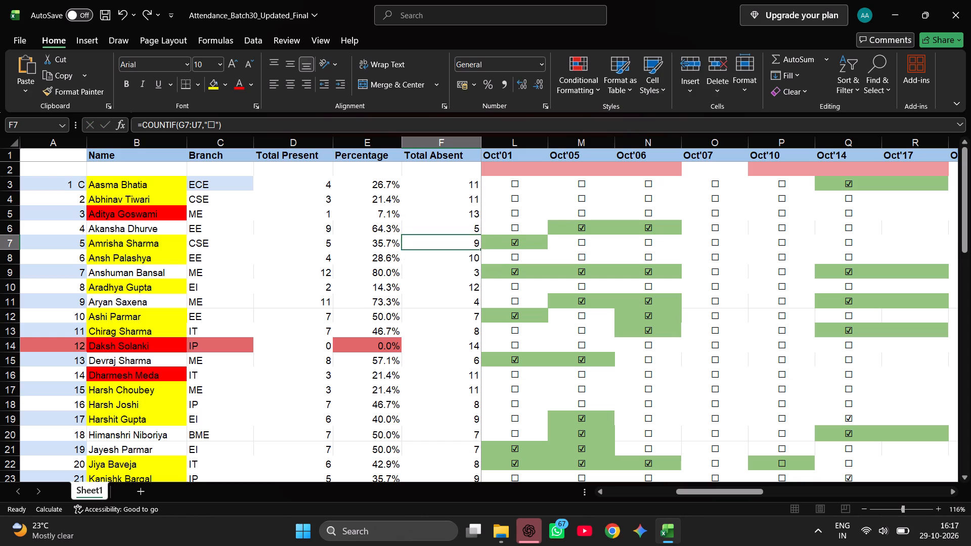
# Extend the Total Absent formula in cell F7 to count unticked checkboxes over the range G7:X7.
pyautogui.click(205, 125)
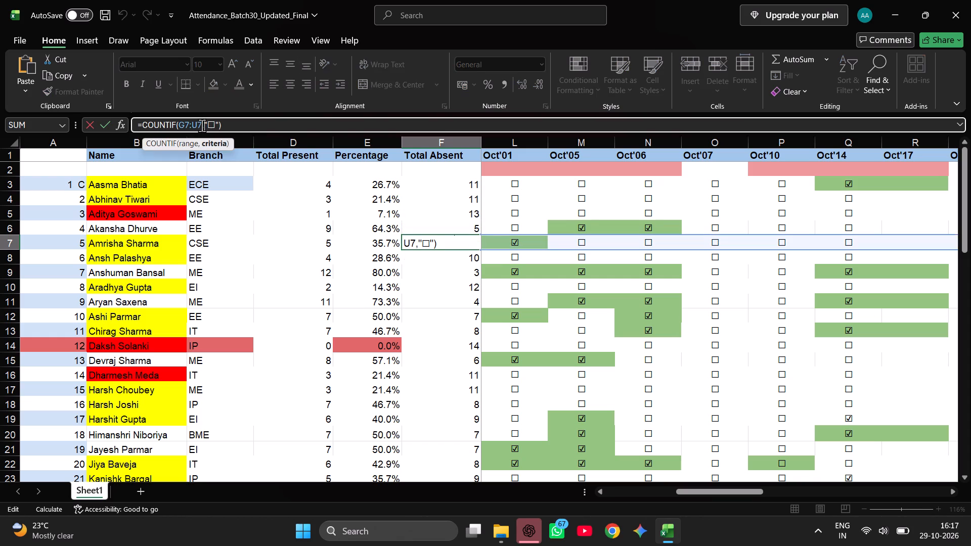
pyautogui.click(201, 125)
pyautogui.press('BackSpace')
pyautogui.press('BackSpace')
pyautogui.write('X7')
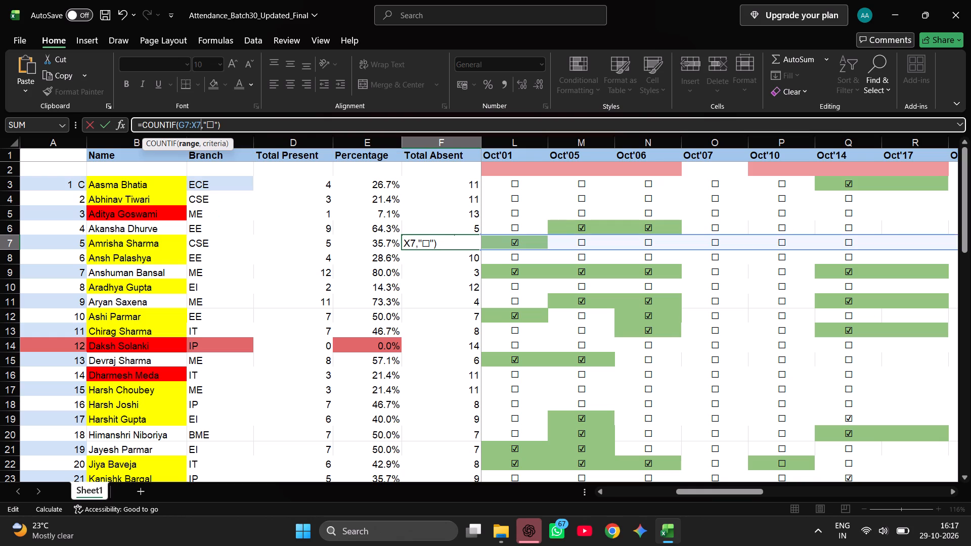
pyautogui.click(432, 268)
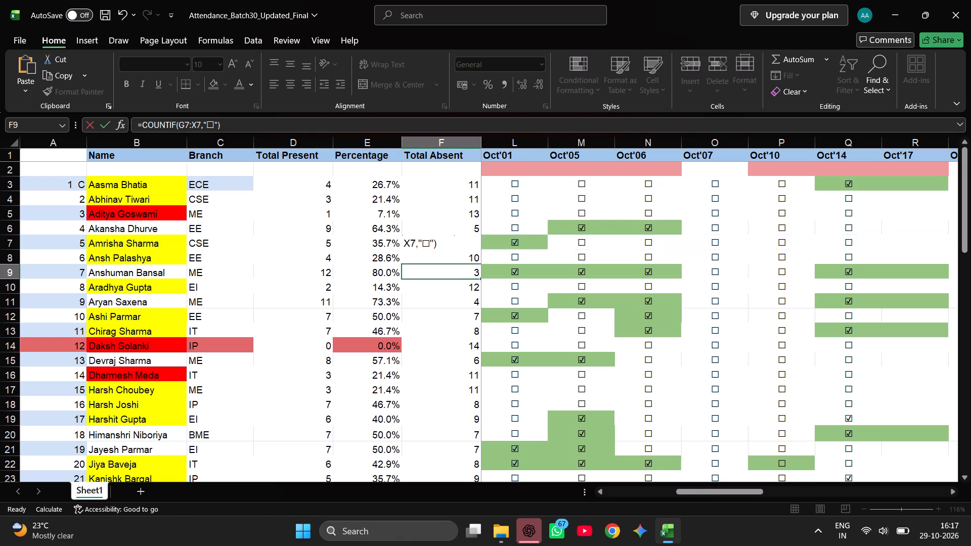
# Fill the Total Absent formula from cell F7 down the column through the last student in row 62.
pyautogui.click(446, 245)
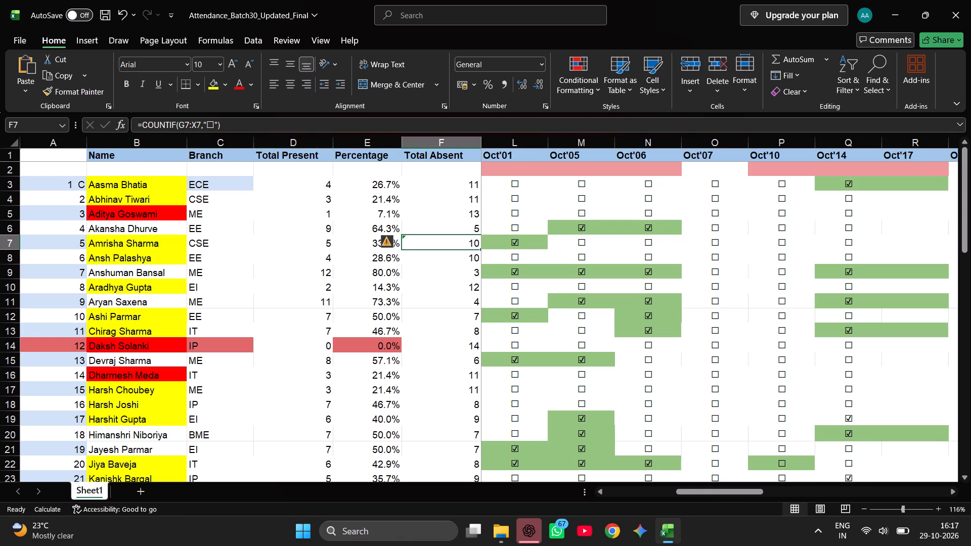
pyautogui.moveTo(480, 247); pyautogui.dragTo(447, 401)
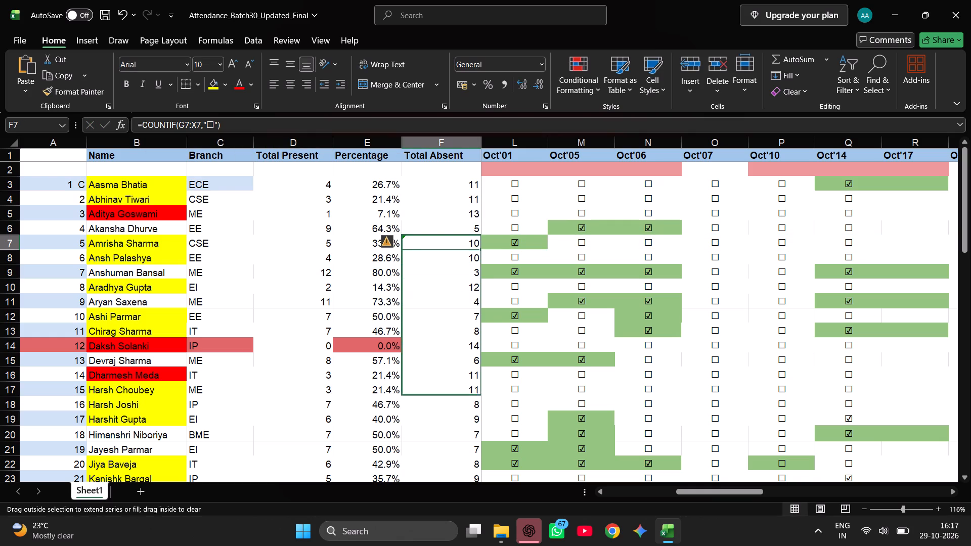
pyautogui.moveTo(447, 401); pyautogui.dragTo(466, 485)
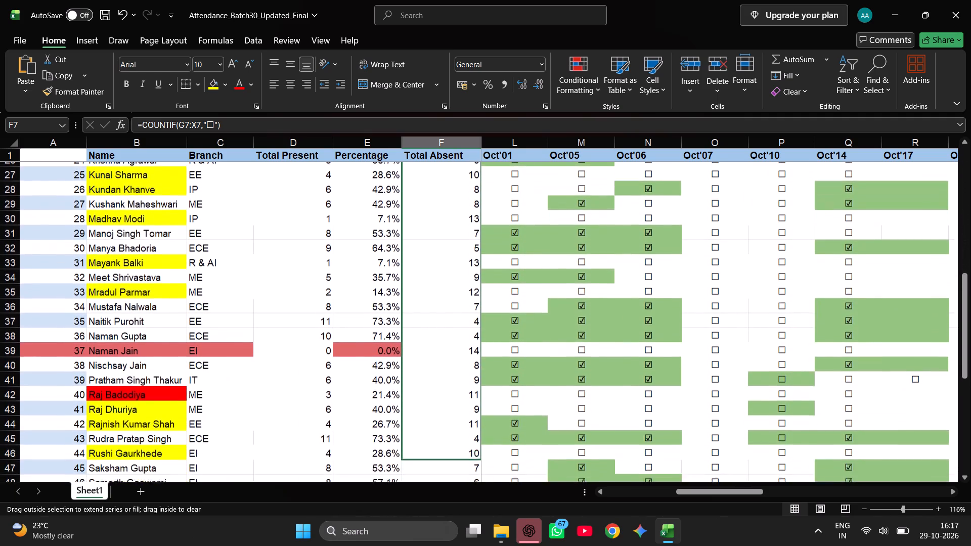
pyautogui.moveTo(466, 485); pyautogui.dragTo(468, 463)
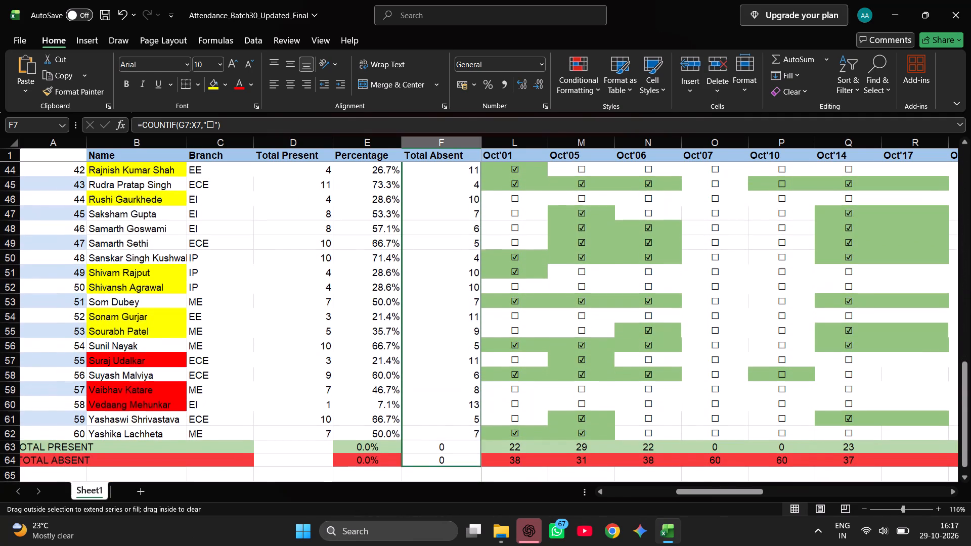
pyautogui.moveTo(468, 463); pyautogui.dragTo(473, 436)
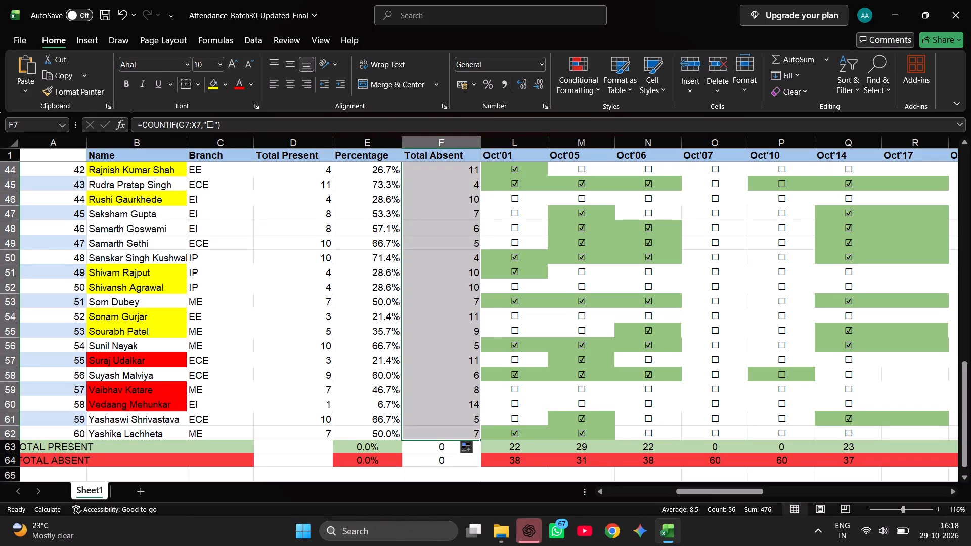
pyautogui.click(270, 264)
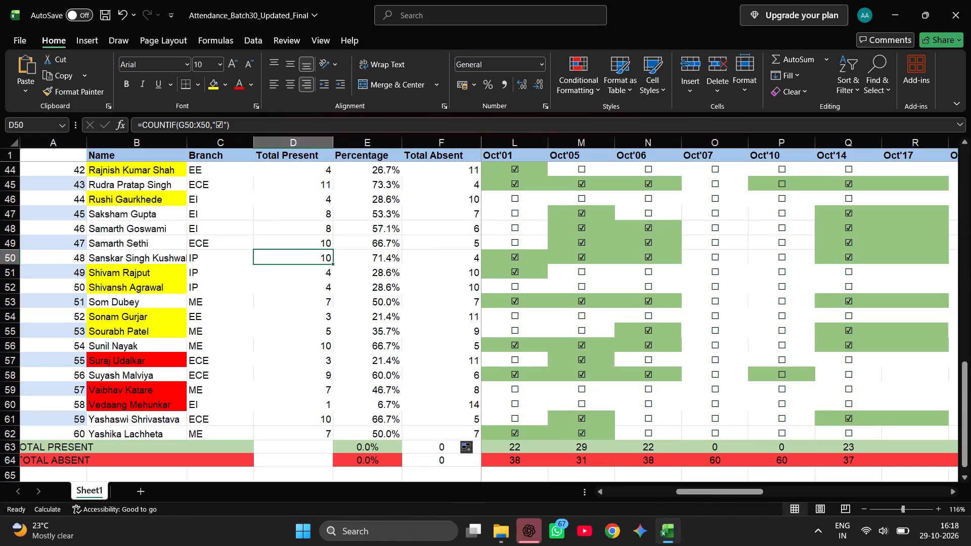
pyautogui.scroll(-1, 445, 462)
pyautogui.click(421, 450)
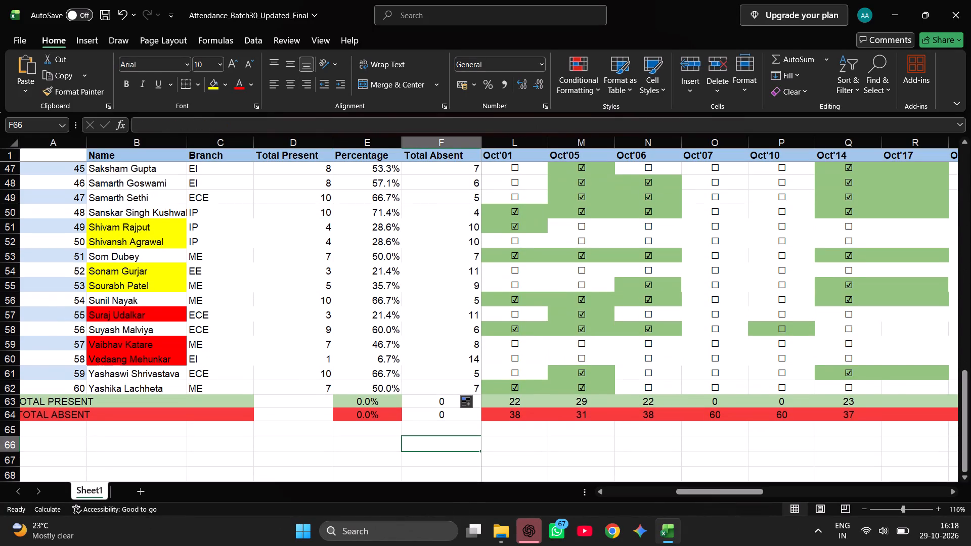
# Move the Oct'22 checkbox from cell T39 up onto cell T38, replacing the contents there.
pyautogui.scroll(3, 788, 312)
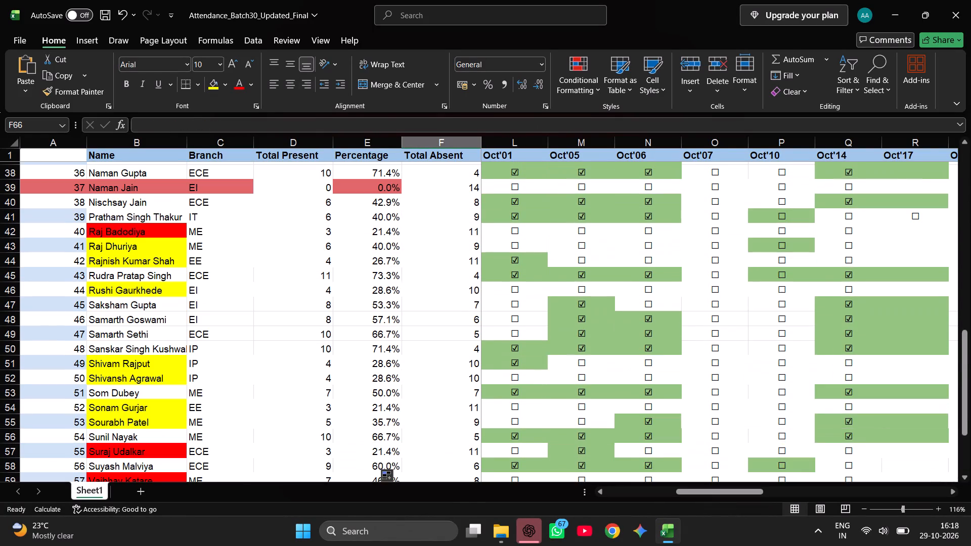
pyautogui.hscroll(1, 755, 339)
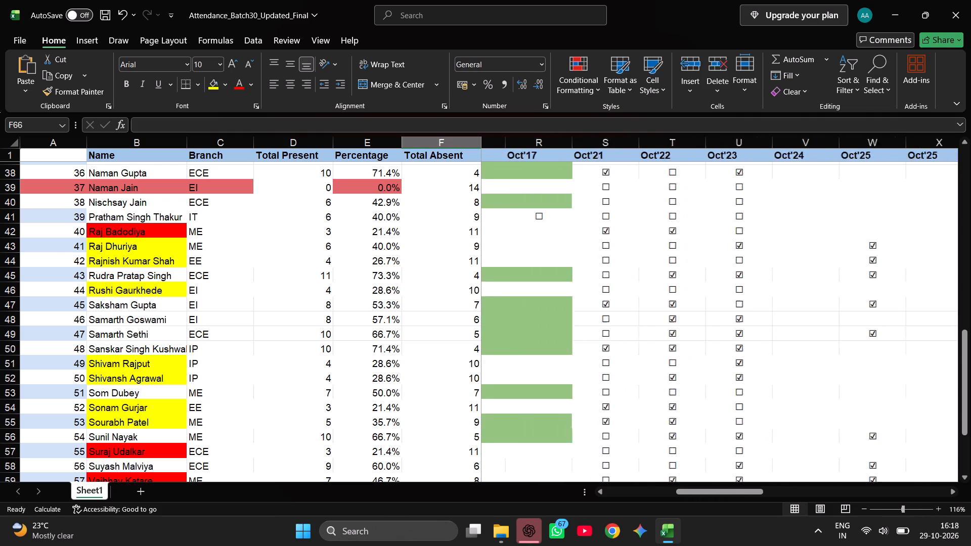
pyautogui.hscroll(1, 753, 343)
pyautogui.hscroll(-1, 753, 343)
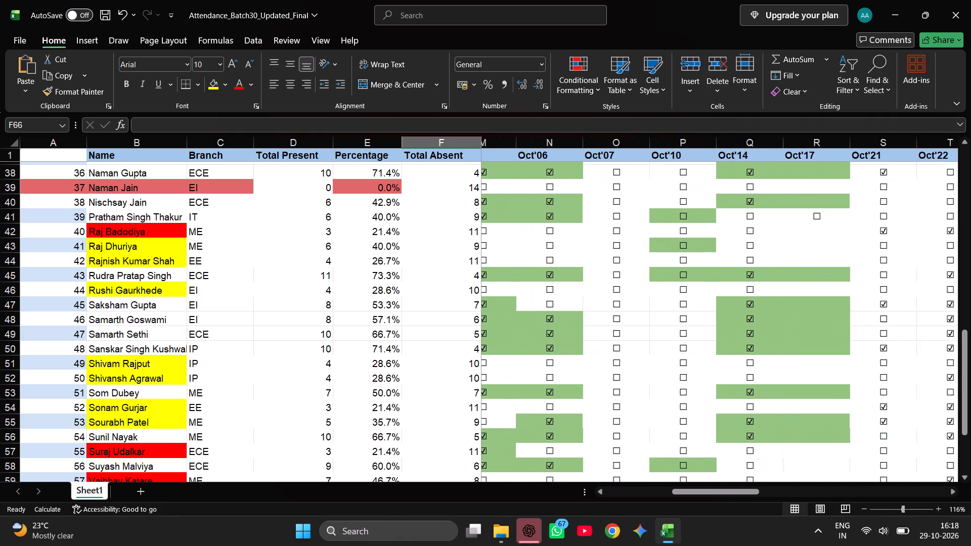
pyautogui.hscroll(-1, 753, 343)
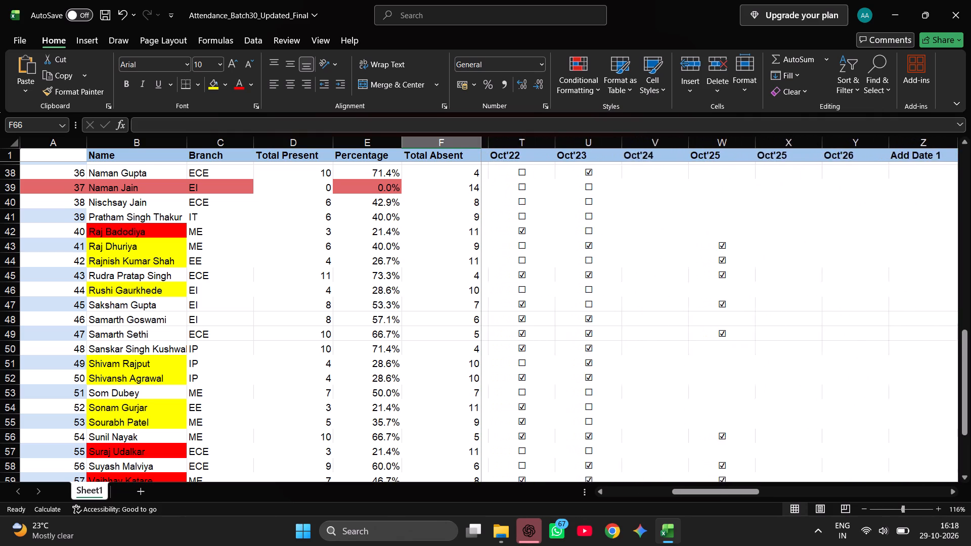
pyautogui.hscroll(-1, 753, 343)
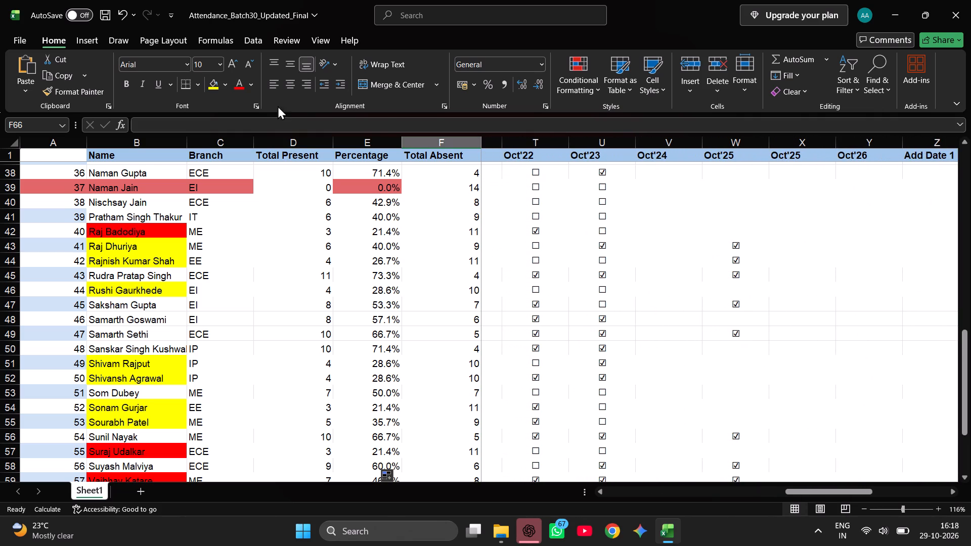
pyautogui.click(543, 185)
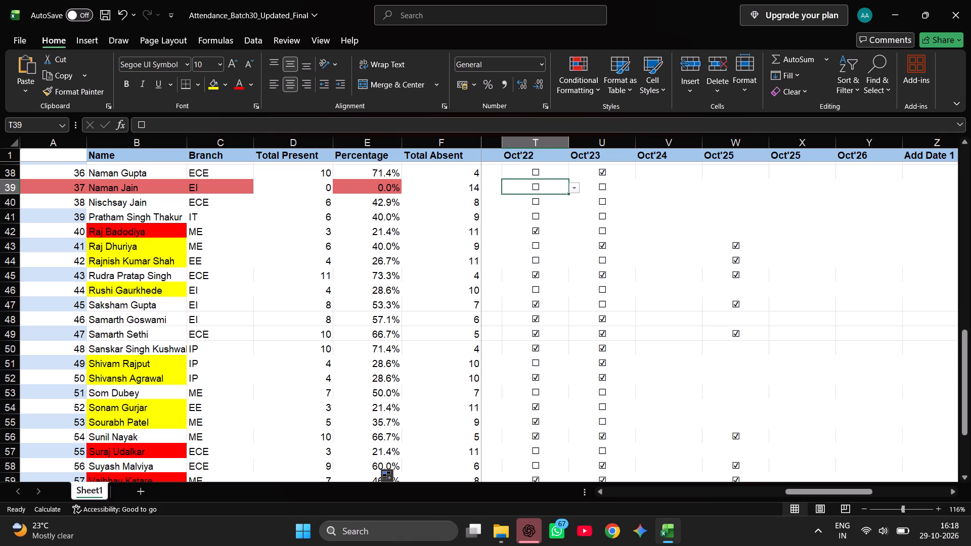
pyautogui.click(541, 179)
pyautogui.click(514, 292)
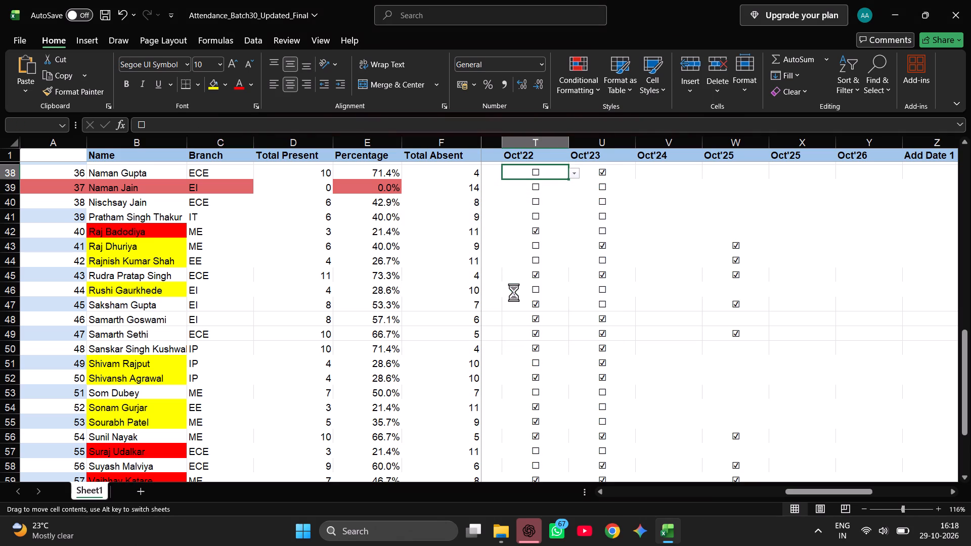
# Mark the students in rows 9 and 11 as present with ticked checkboxes in the Oct'24 column.
pyautogui.click(654, 182)
pyautogui.click(661, 189)
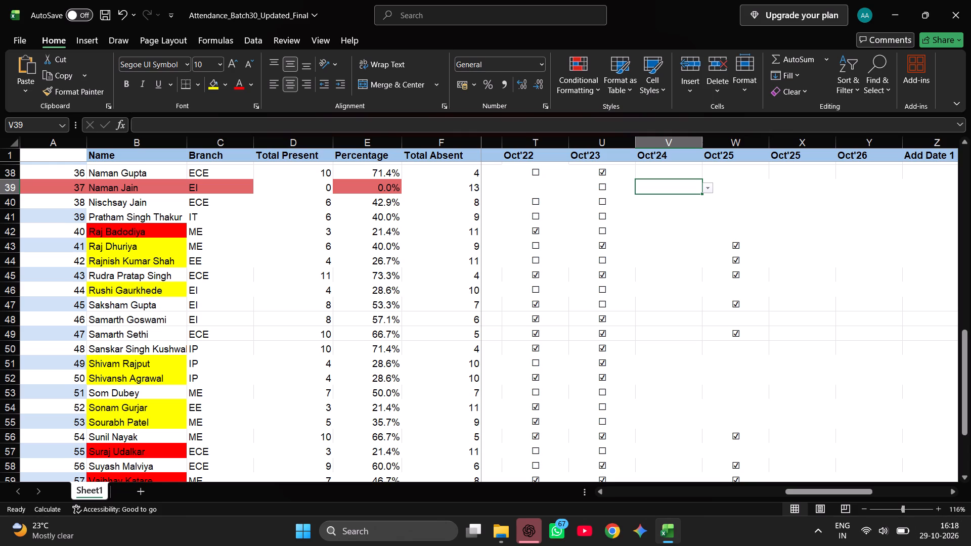
pyautogui.scroll(13, 104, 209)
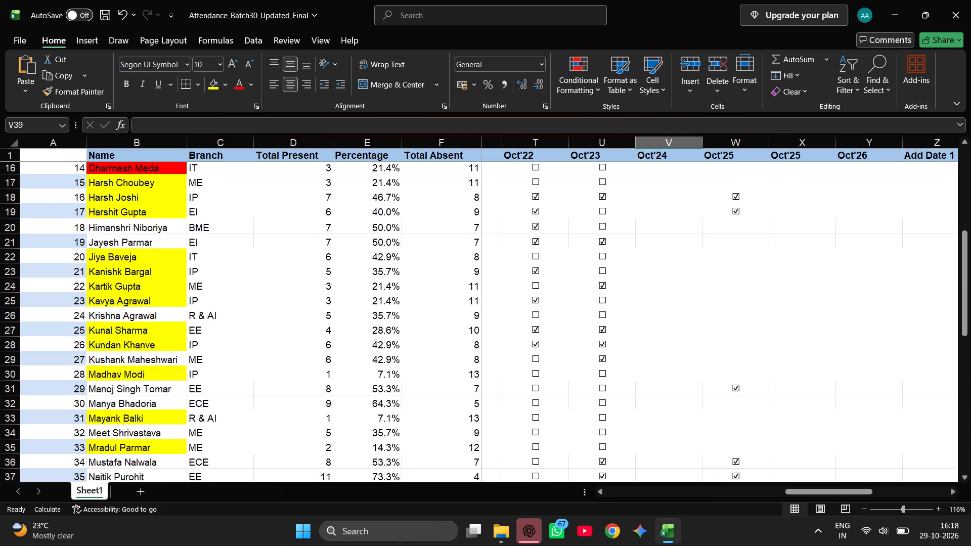
pyautogui.scroll(17, 96, 219)
pyautogui.click(8, 260)
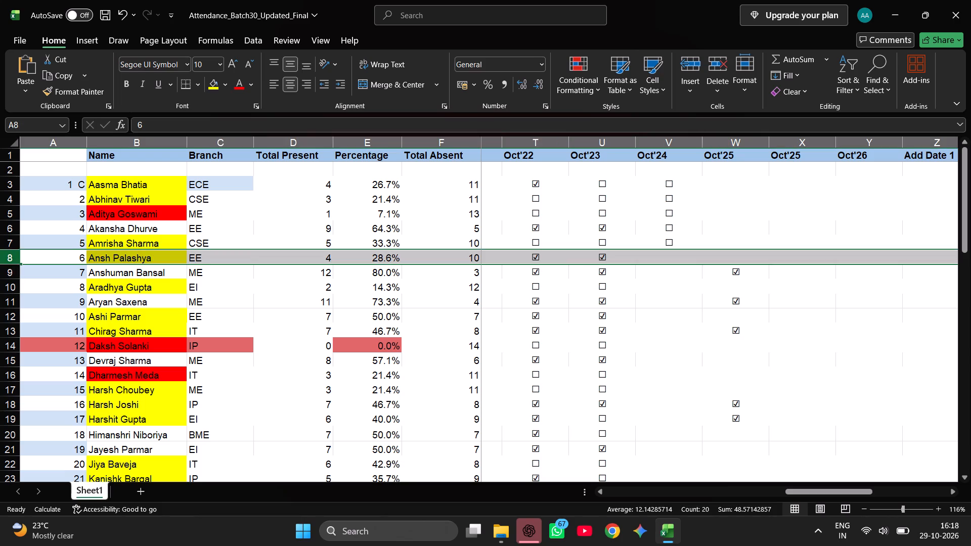
pyautogui.click(25, 276)
pyautogui.click(7, 275)
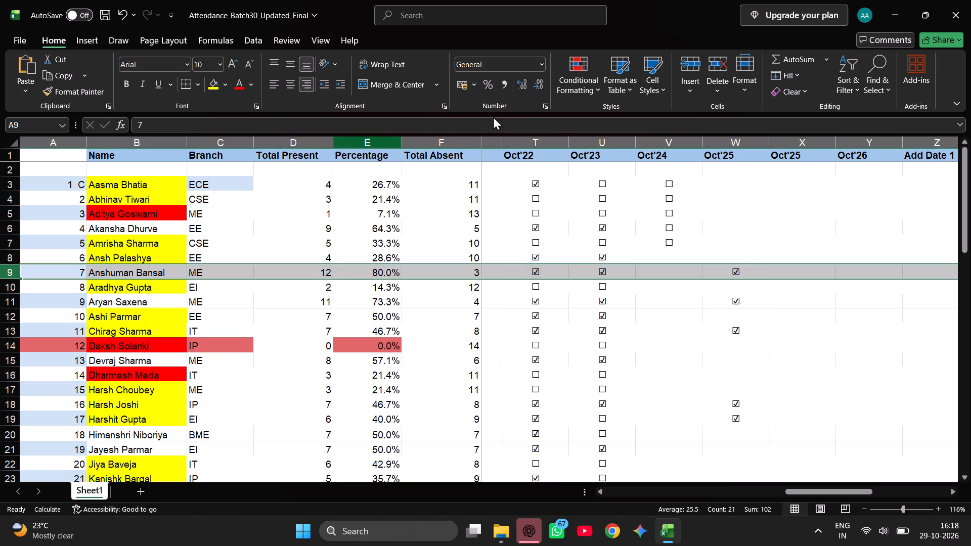
pyautogui.click(671, 274)
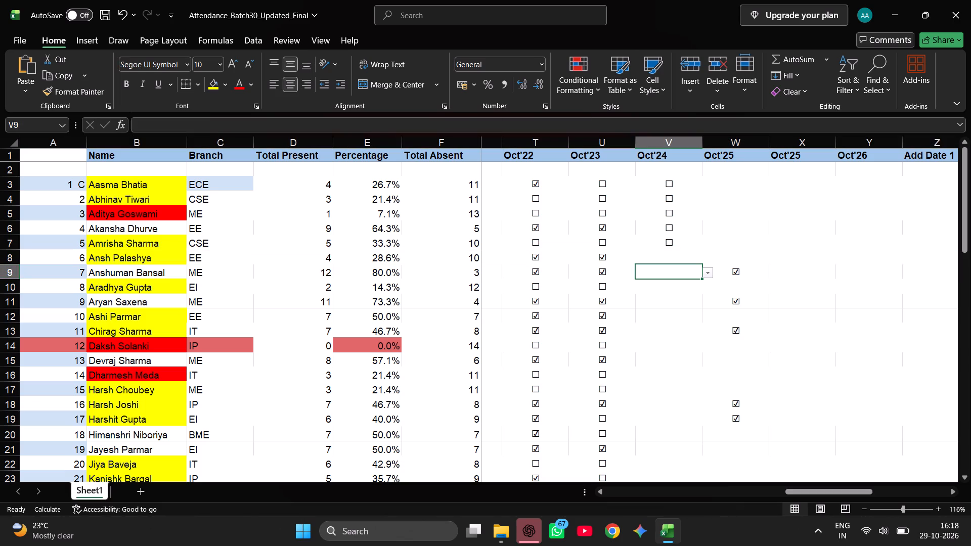
pyautogui.click(707, 274)
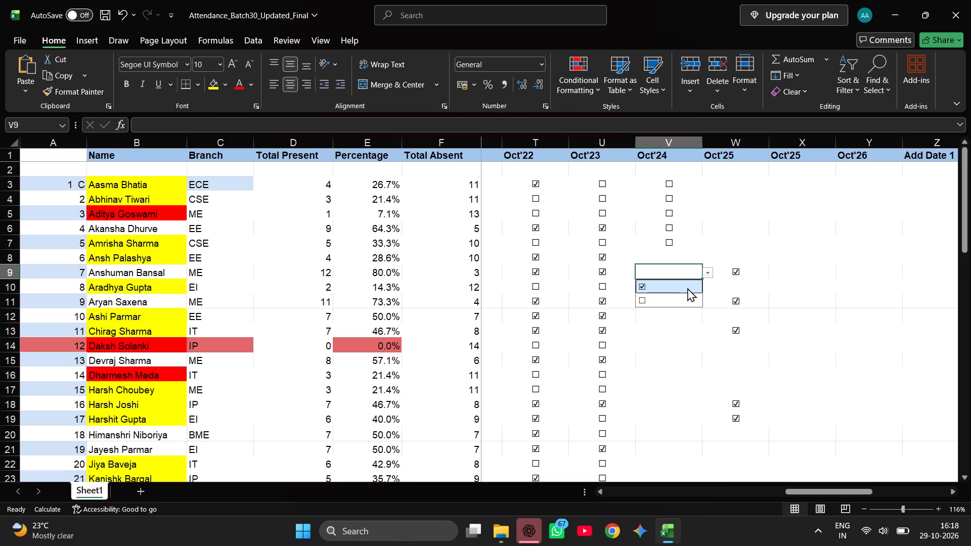
pyautogui.click(687, 290)
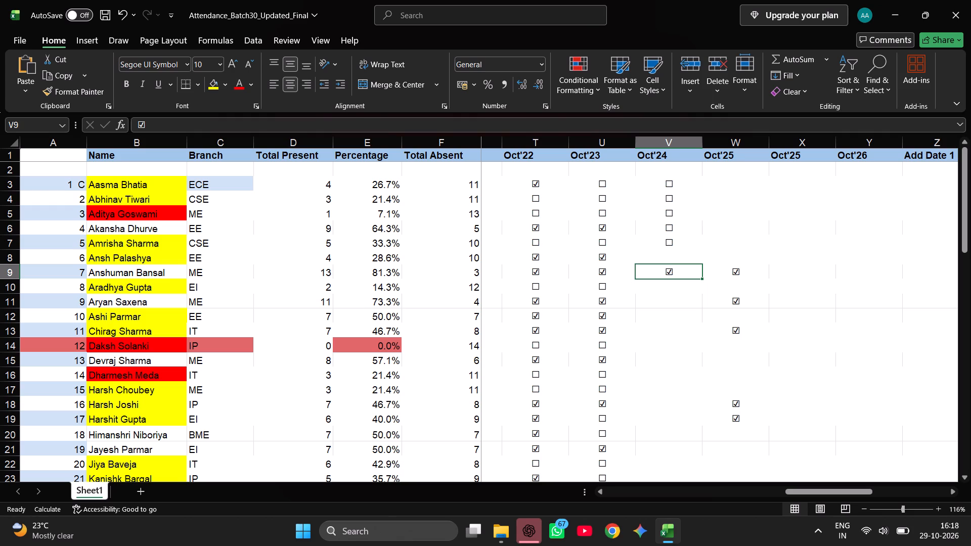
pyautogui.click(15, 304)
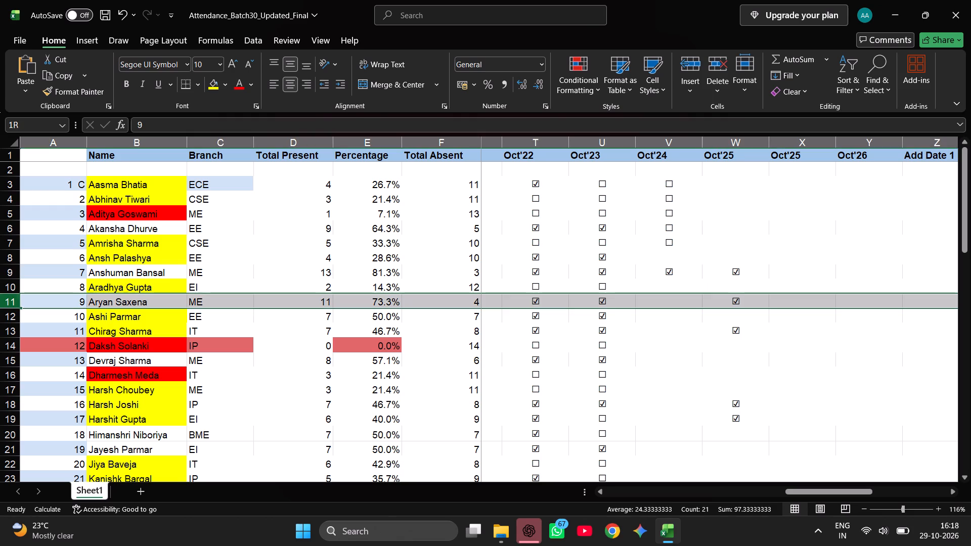
pyautogui.click(670, 302)
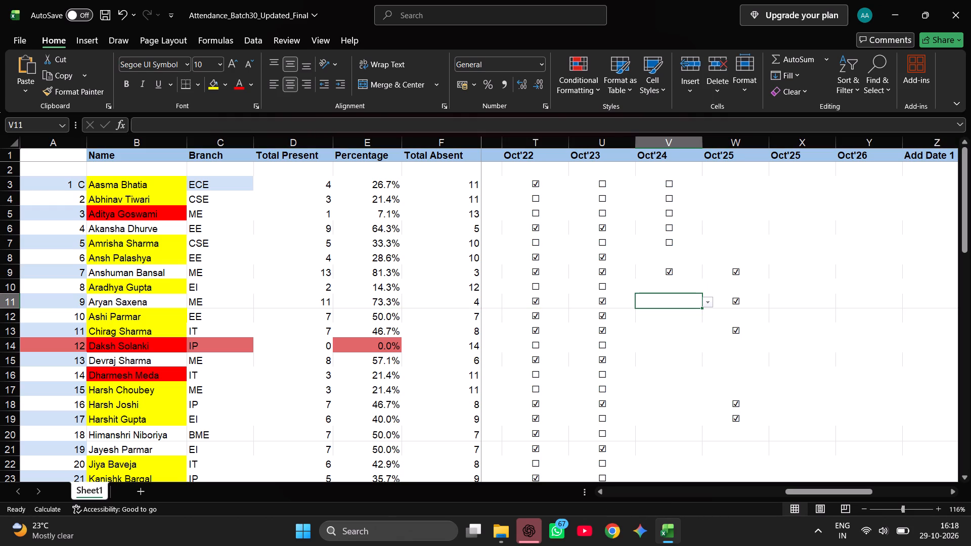
pyautogui.click(704, 300)
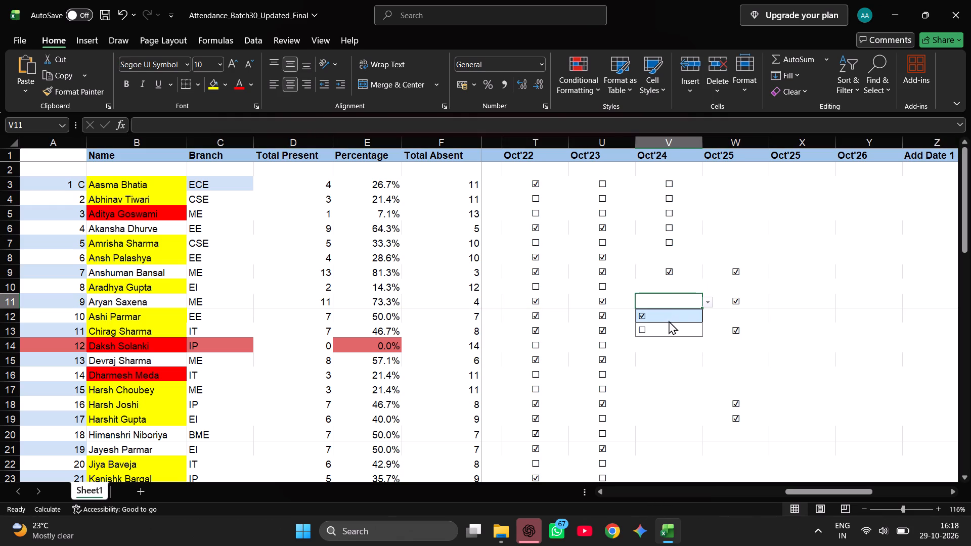
pyautogui.click(669, 321)
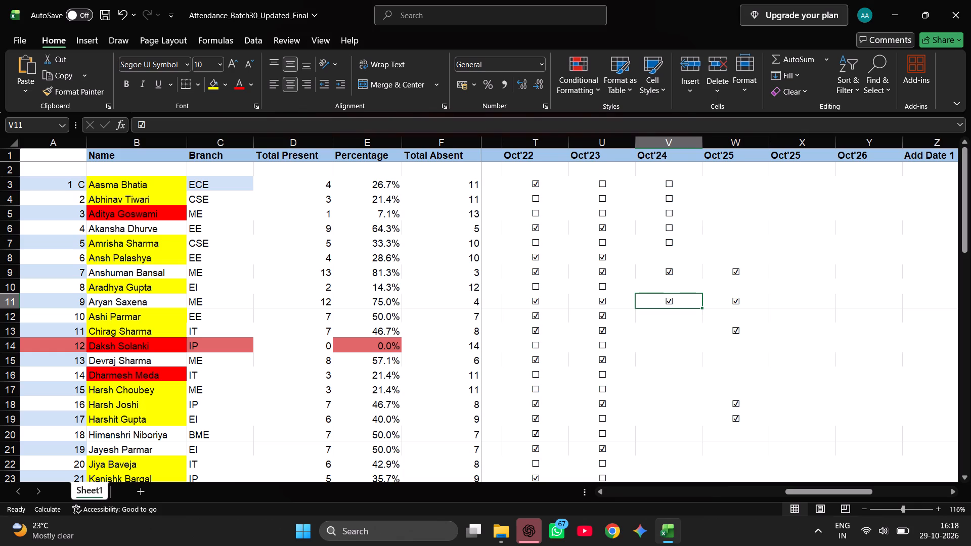
# Mark the students in rows 3 and 20 as present with ticked checkboxes in the Oct'24 column.
pyautogui.click(11, 184)
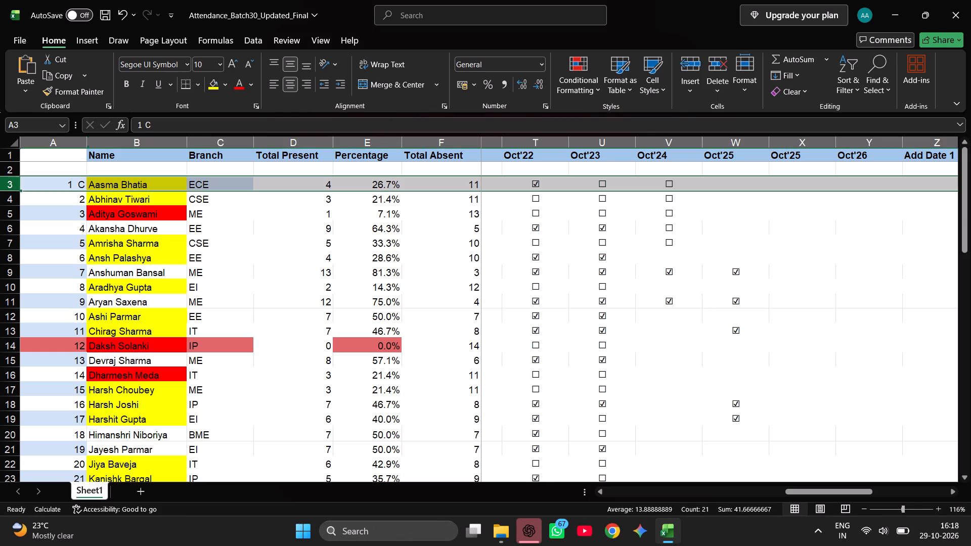
pyautogui.click(689, 205)
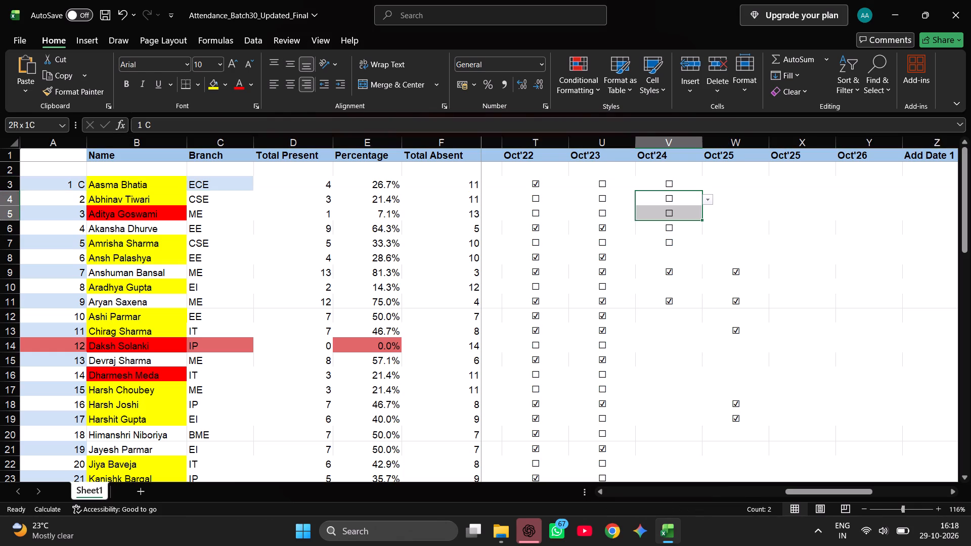
pyautogui.click(685, 185)
pyautogui.click(708, 189)
pyautogui.moveTo(679, 202); pyautogui.dragTo(680, 206)
pyautogui.doubleClick(679, 205)
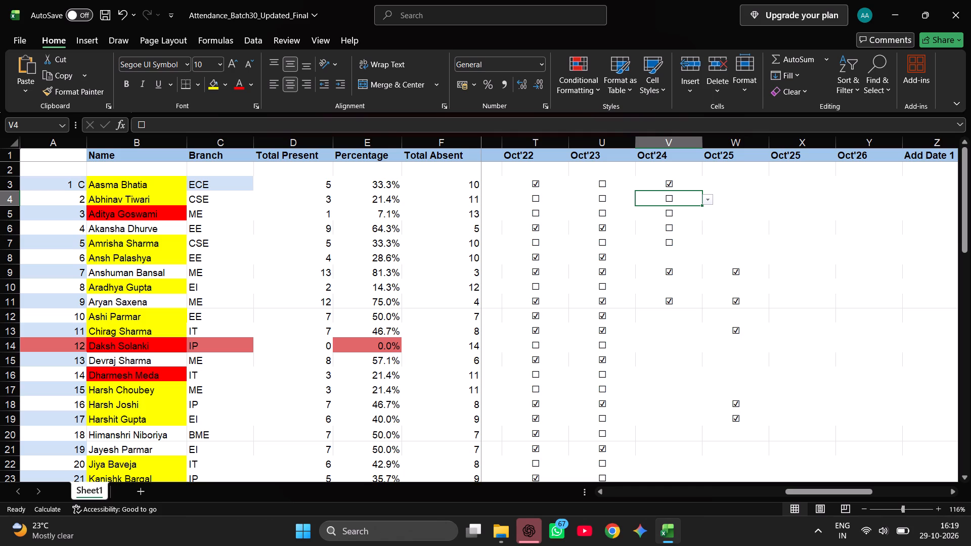
pyautogui.click(13, 432)
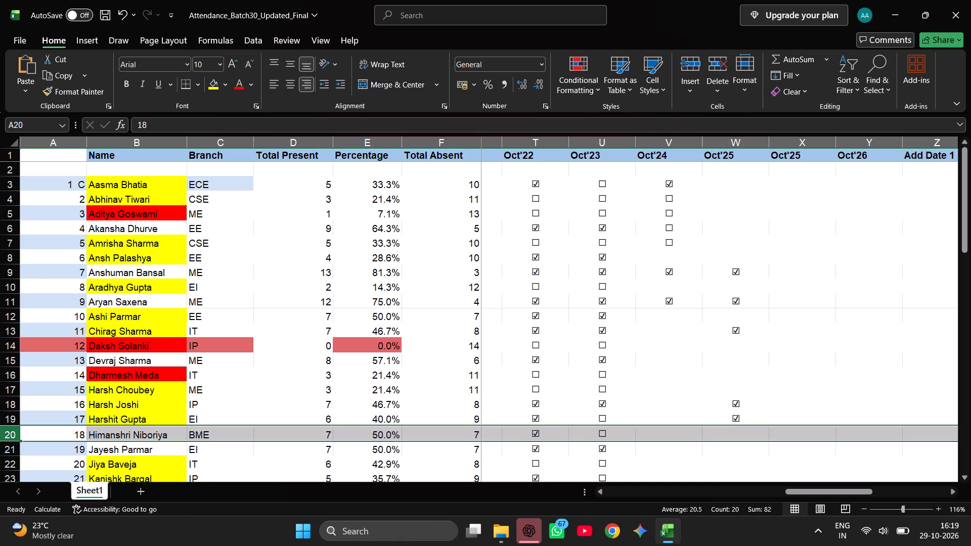
pyautogui.click(679, 434)
pyautogui.click(710, 437)
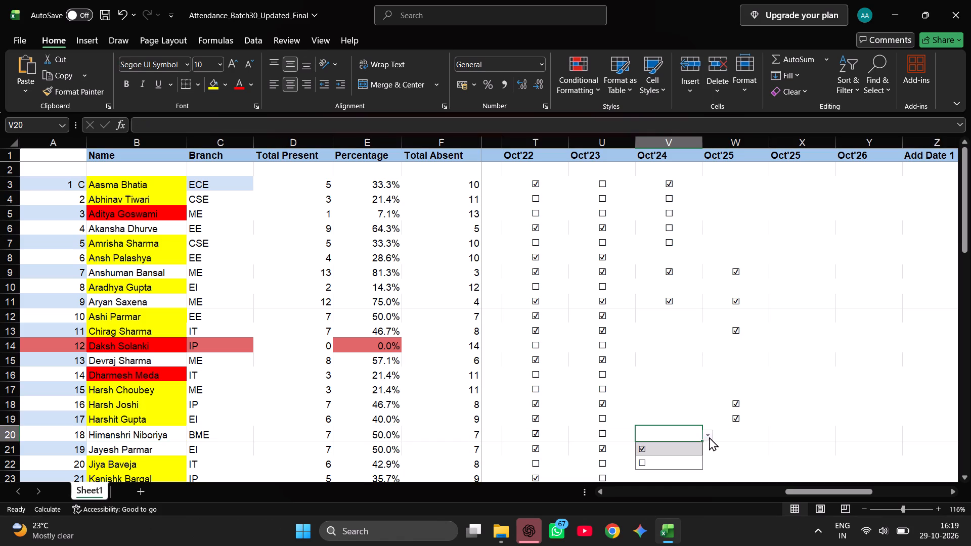
pyautogui.click(692, 446)
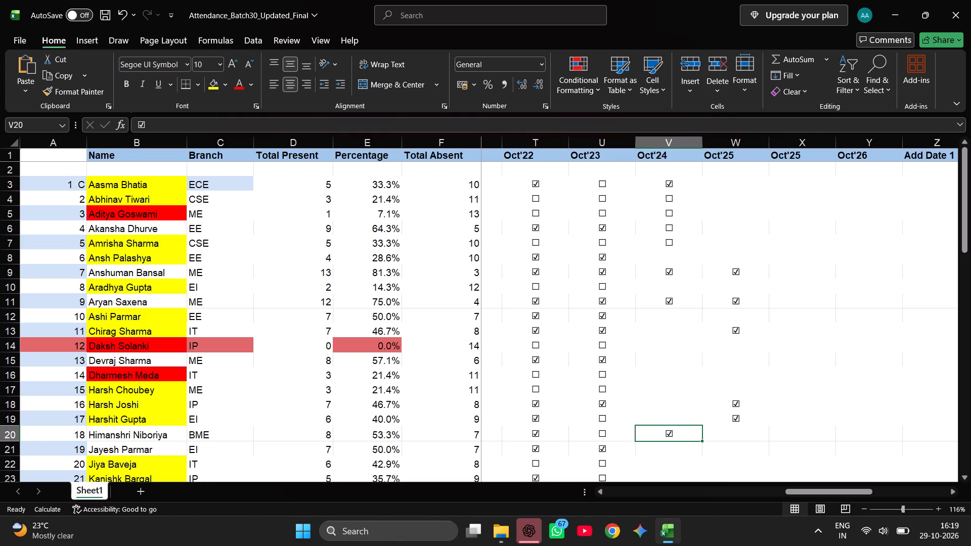
# Mark the students in rows 28 and 29 as present with ticked checkboxes in the Oct'24 column.
pyautogui.scroll(-2, 107, 394)
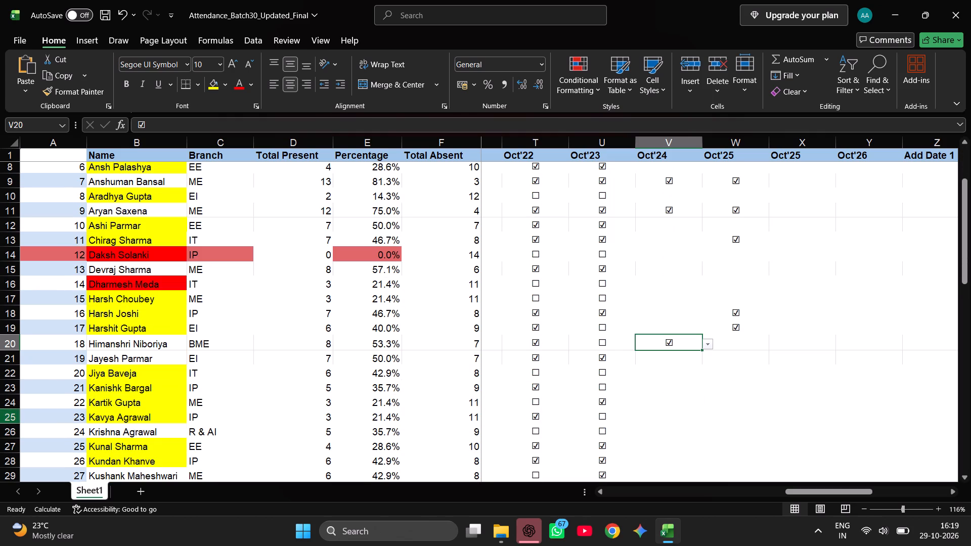
pyautogui.click(8, 463)
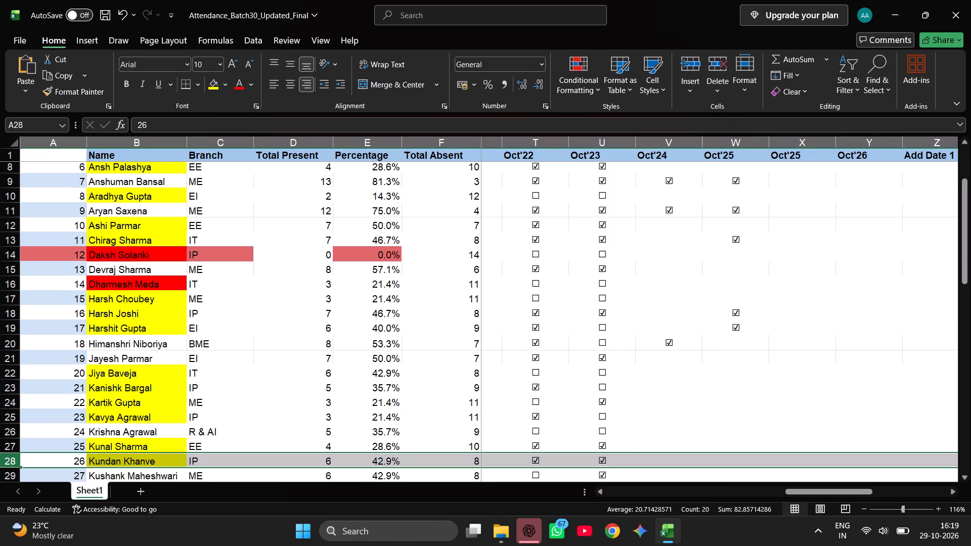
pyautogui.click(684, 464)
pyautogui.click(714, 468)
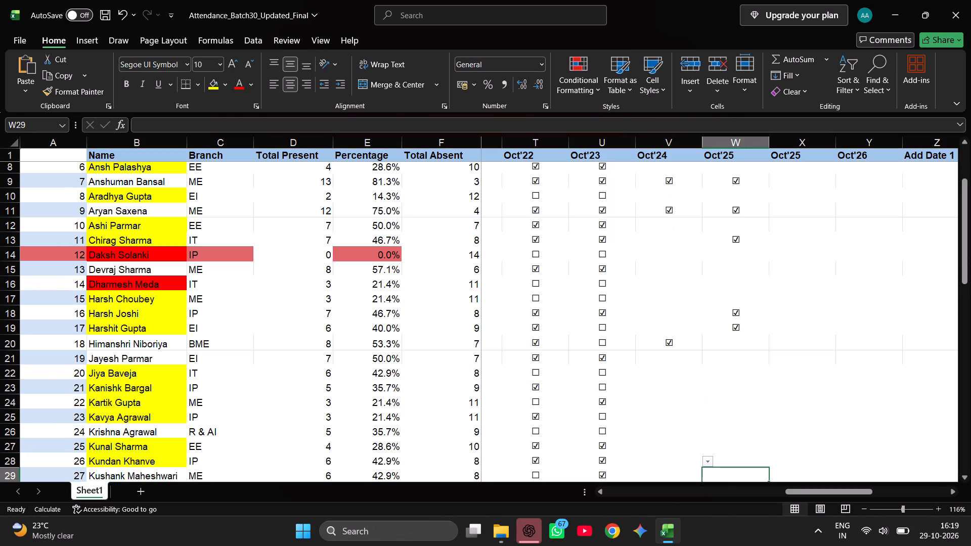
pyautogui.click(686, 457)
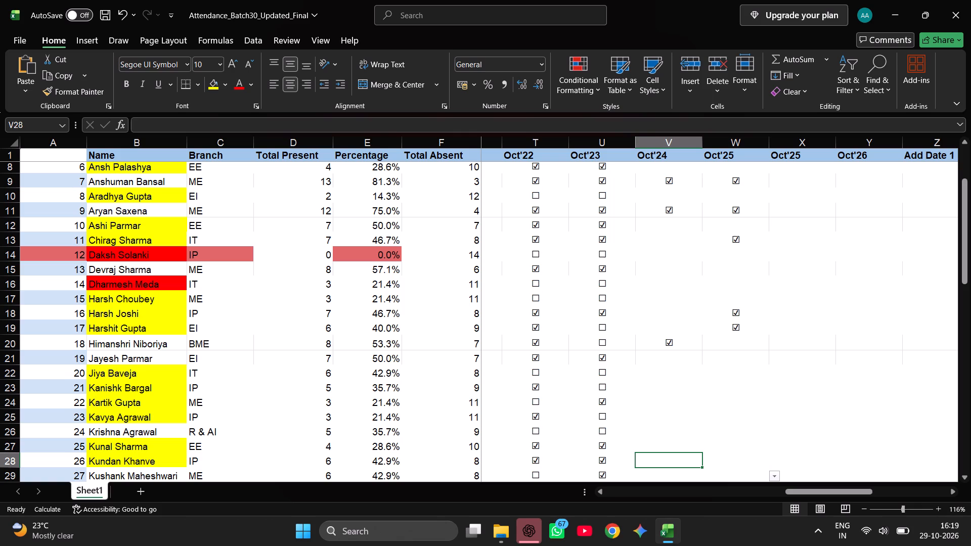
pyautogui.click(707, 461)
pyautogui.click(684, 473)
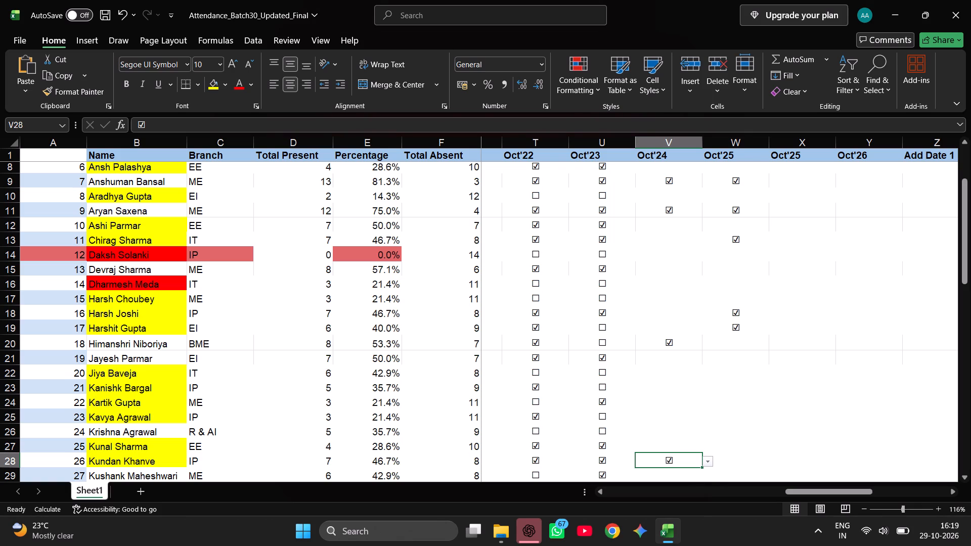
pyautogui.scroll(-1, 63, 428)
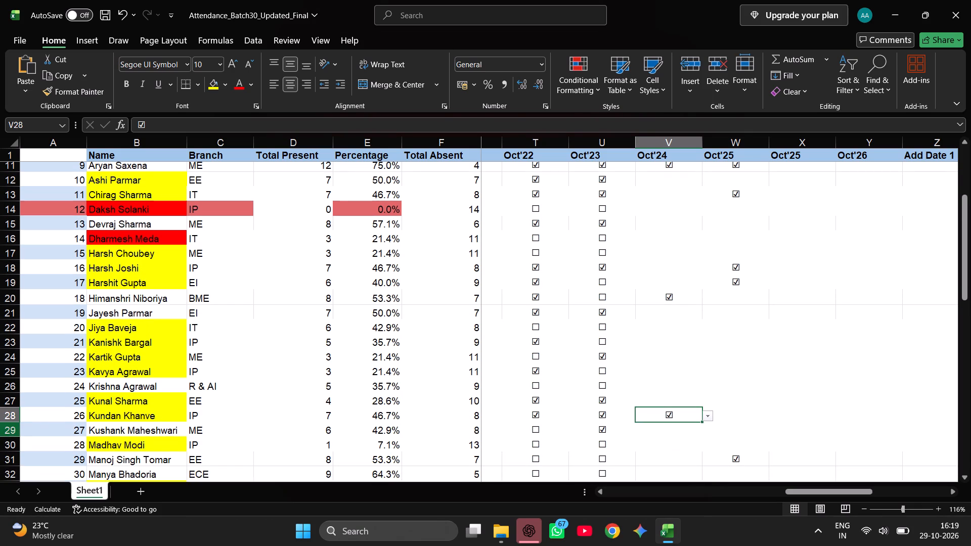
pyautogui.click(7, 436)
pyautogui.click(7, 437)
pyautogui.click(10, 432)
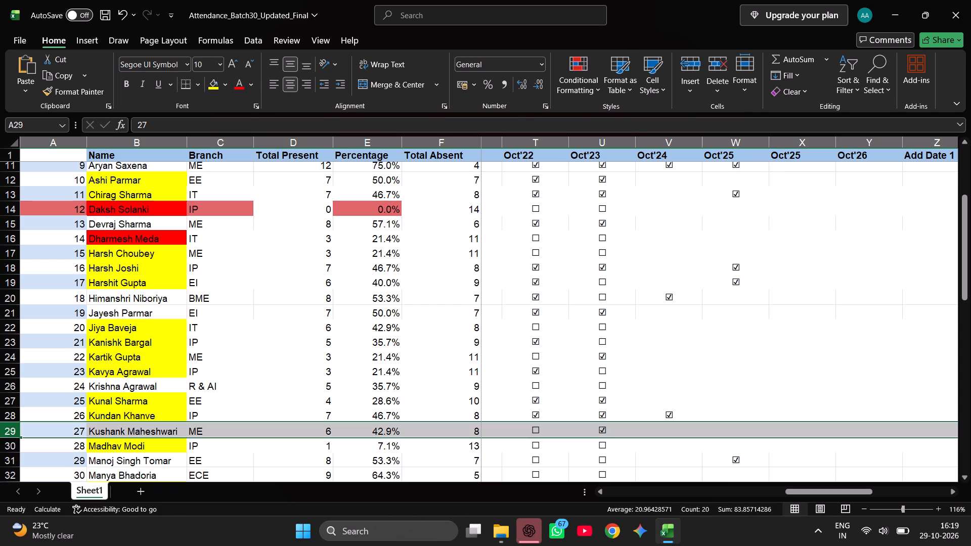
pyautogui.click(665, 429)
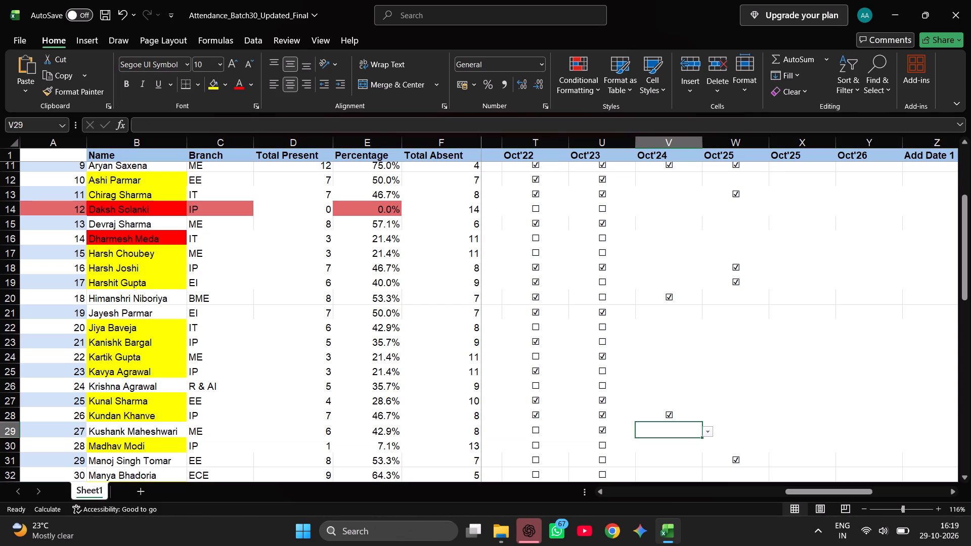
pyautogui.click(711, 433)
pyautogui.click(681, 443)
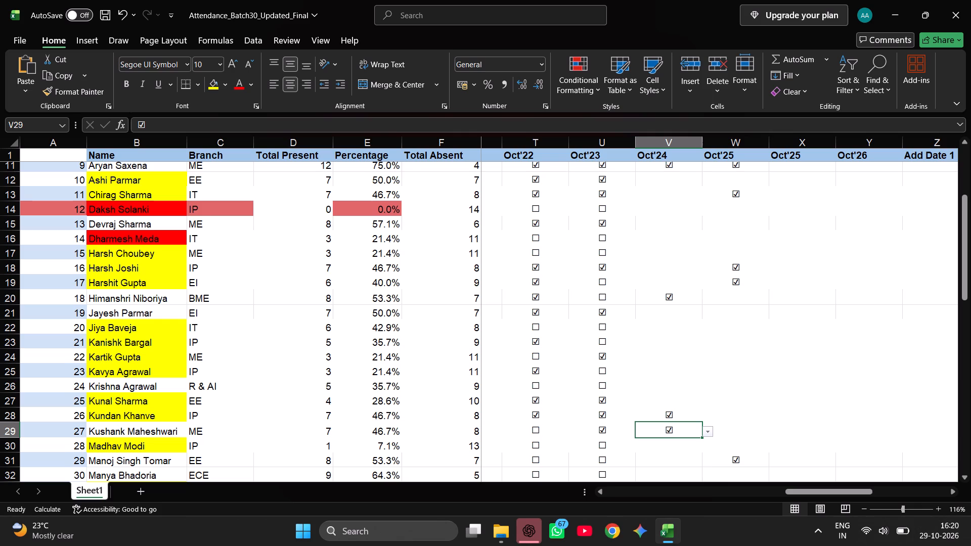
# Mark the students in rows 32 and 37 as present with ticked checkboxes in the Oct'24 column.
pyautogui.scroll(-4, 325, 422)
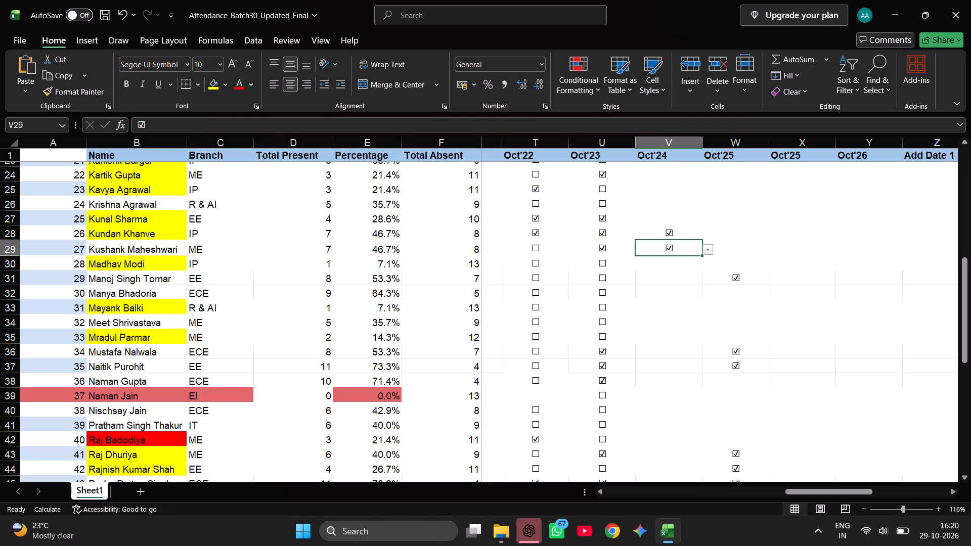
pyautogui.click(13, 290)
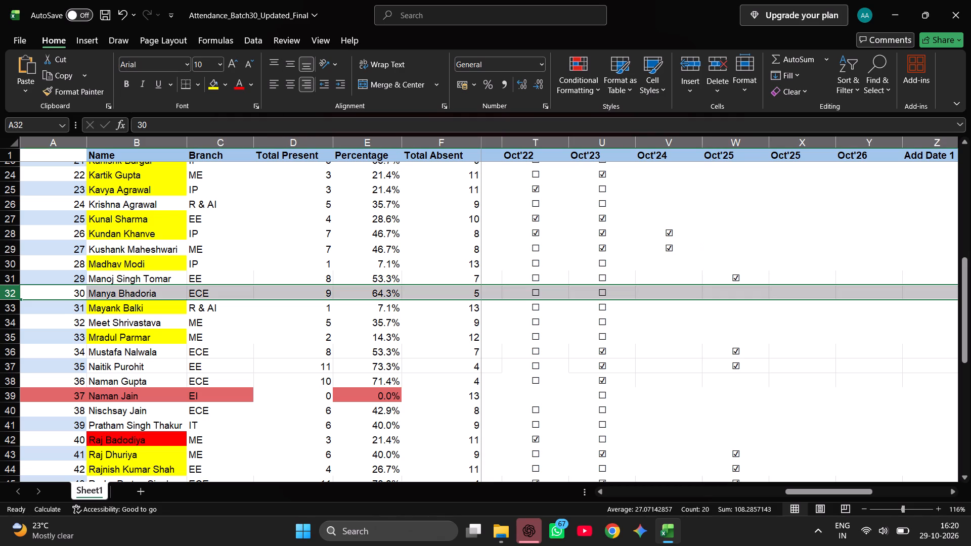
pyautogui.click(670, 292)
pyautogui.click(707, 292)
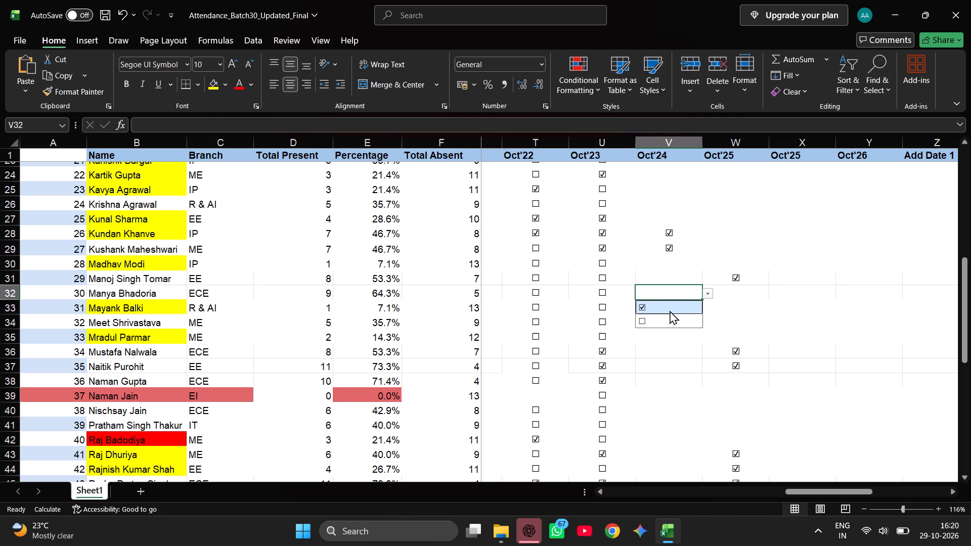
pyautogui.click(670, 310)
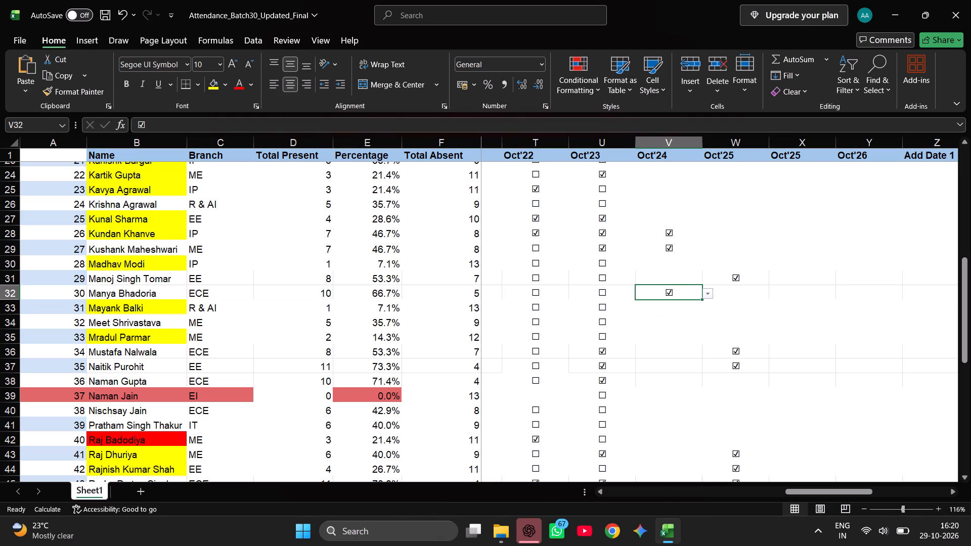
pyautogui.click(7, 368)
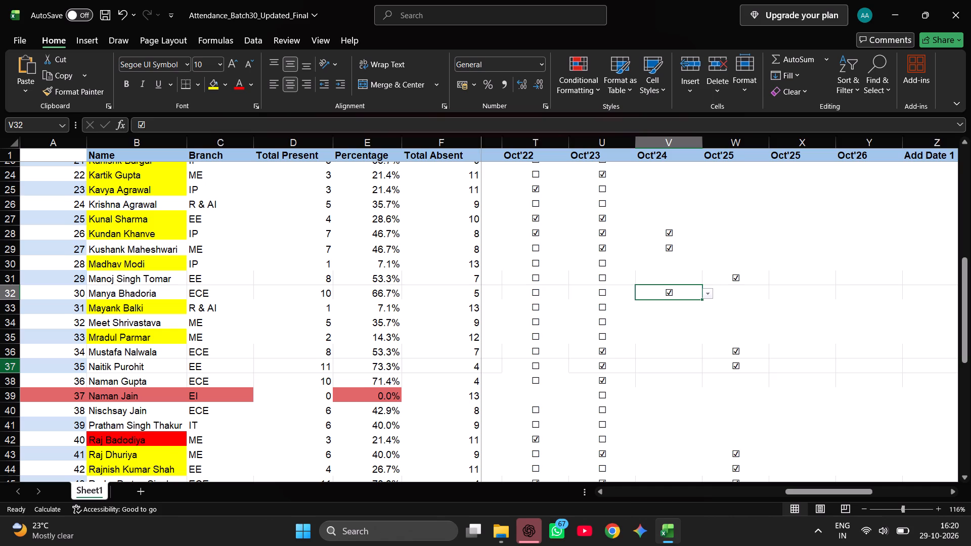
pyautogui.click(673, 368)
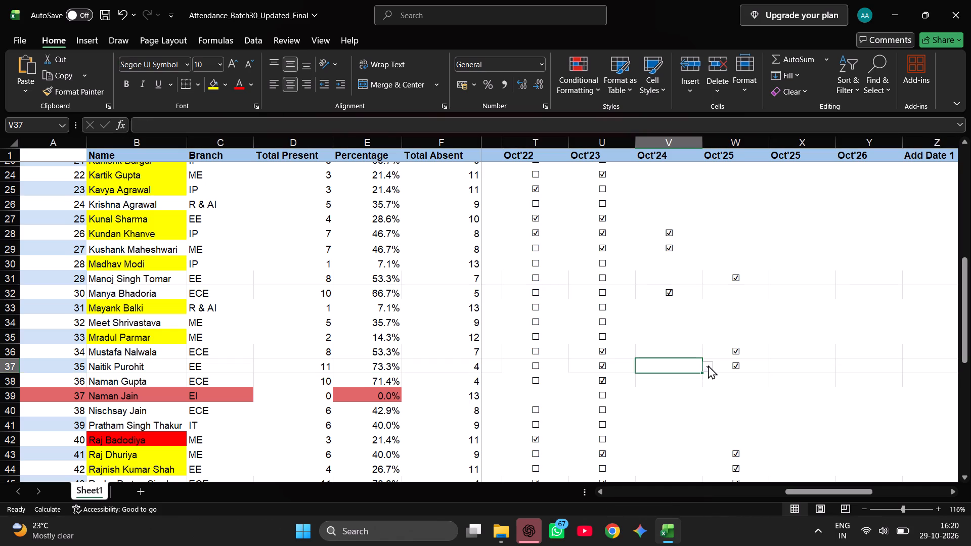
pyautogui.click(708, 365)
pyautogui.click(669, 385)
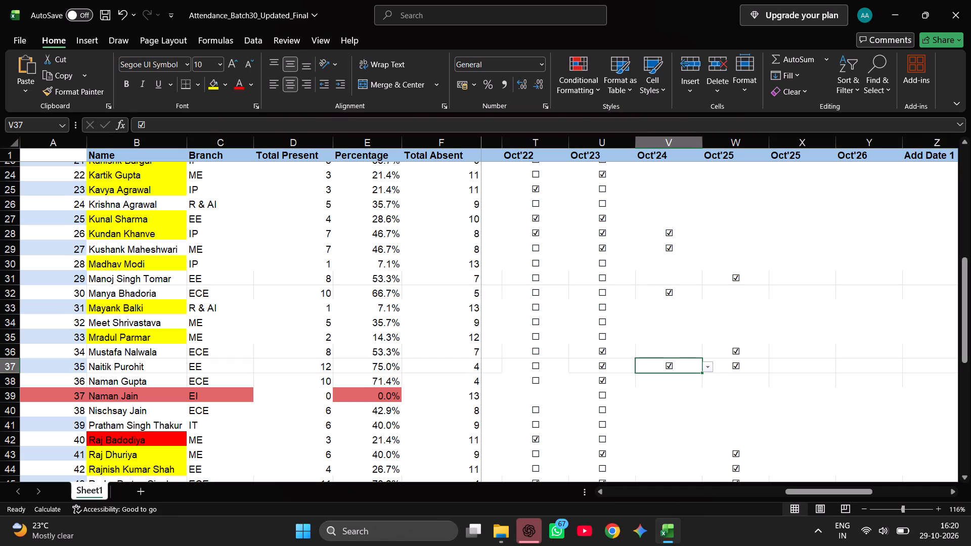
# Mark the students in rows 38, 40 and 36 as present with ticked checkboxes in the Oct'24 column.
pyautogui.click(675, 382)
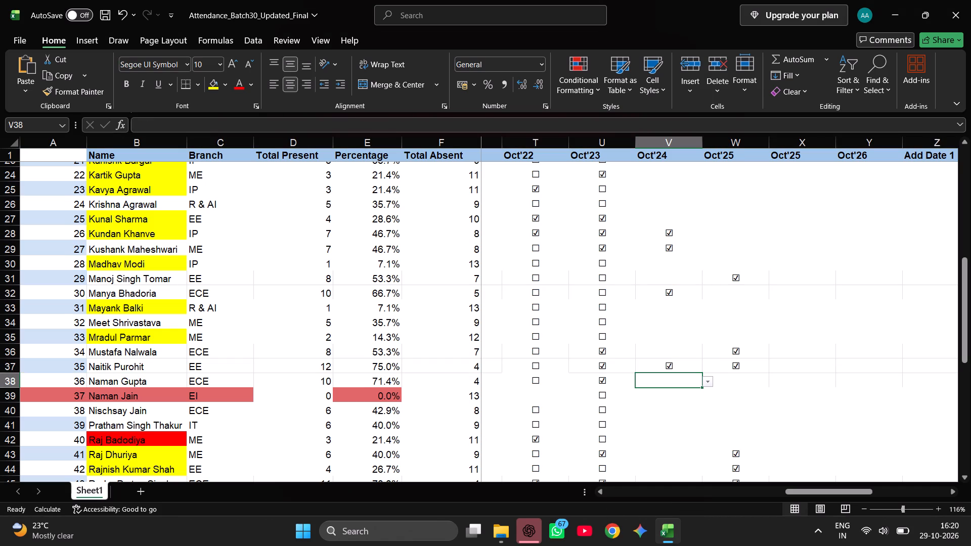
pyautogui.click(706, 382)
pyautogui.click(686, 395)
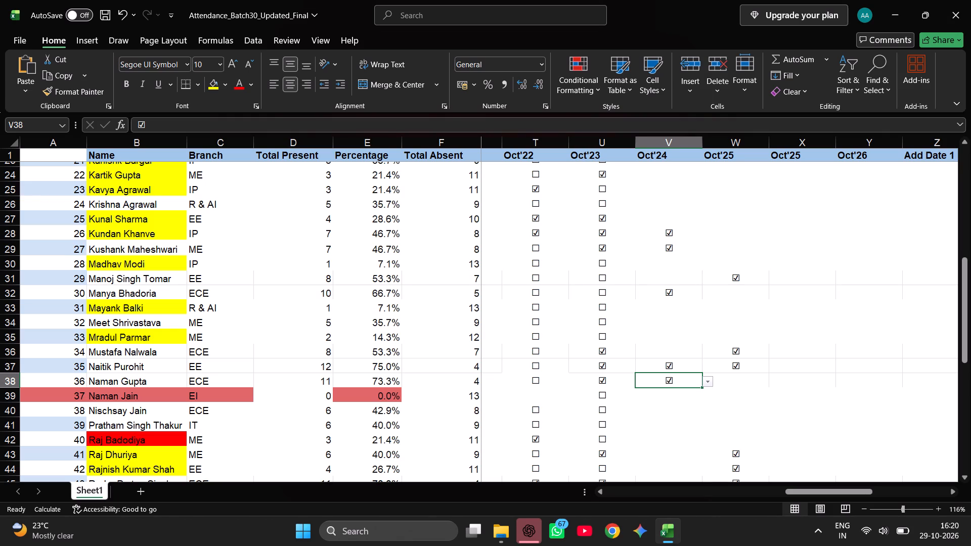
pyautogui.click(672, 409)
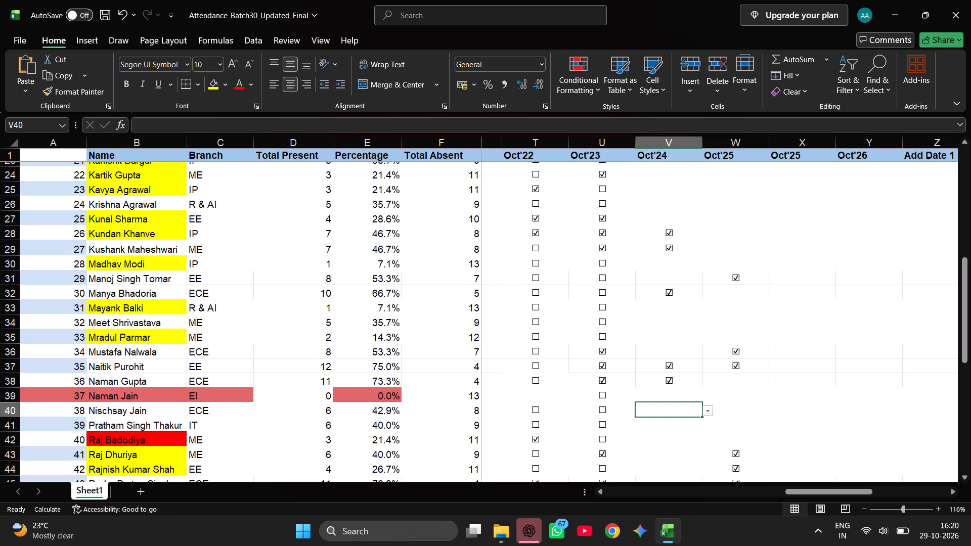
pyautogui.click(704, 409)
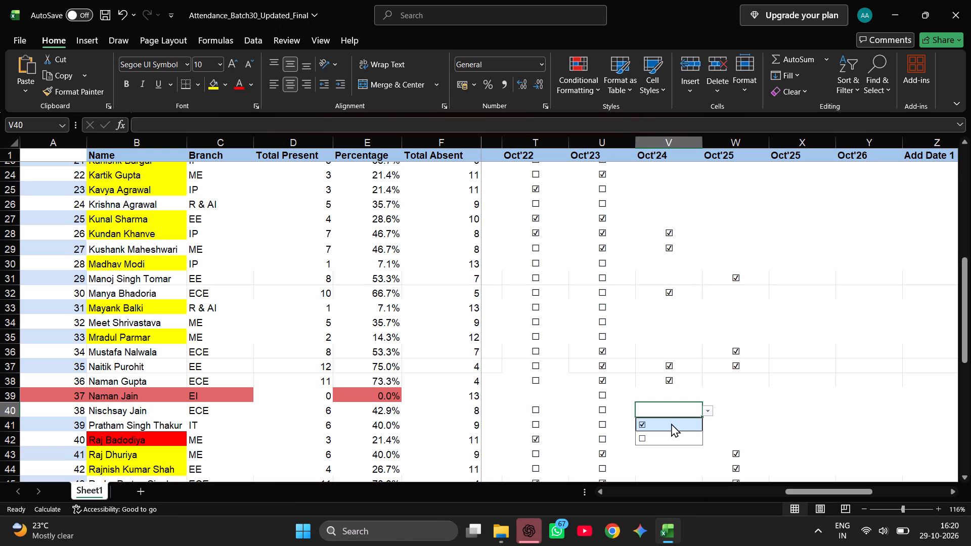
pyautogui.click(671, 423)
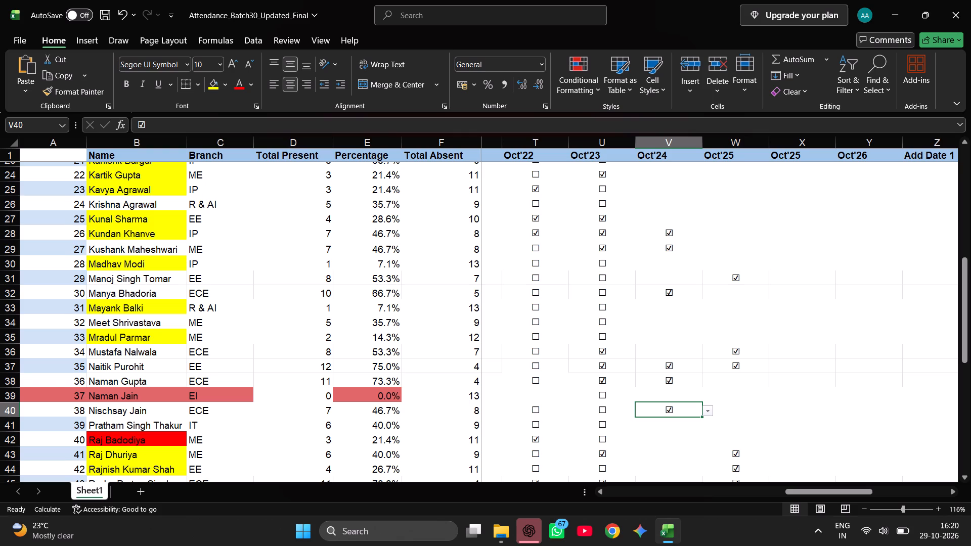
pyautogui.click(10, 352)
pyautogui.click(675, 351)
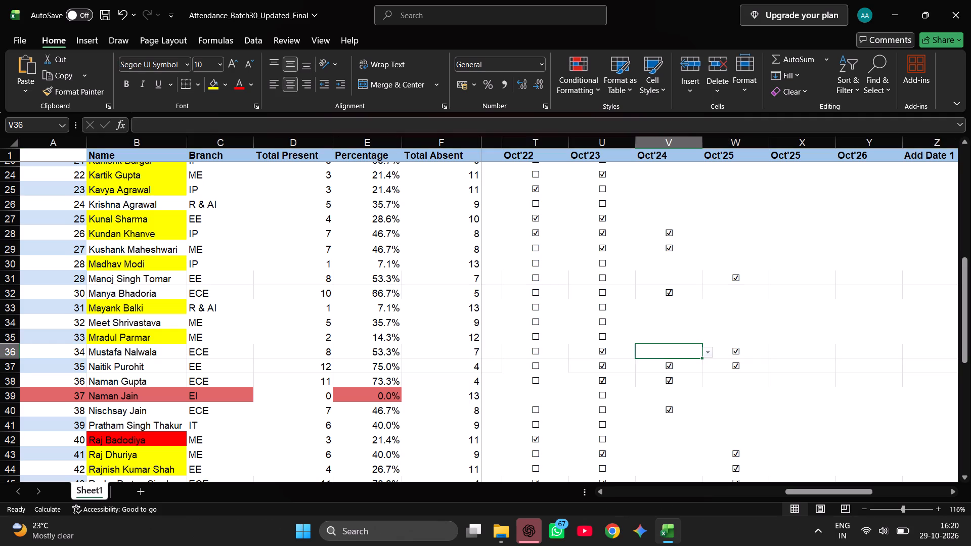
pyautogui.click(711, 355)
pyautogui.click(686, 364)
# Change the duplicate Oct'25 date header in cell X1 to Oct'26.
pyautogui.click(806, 159)
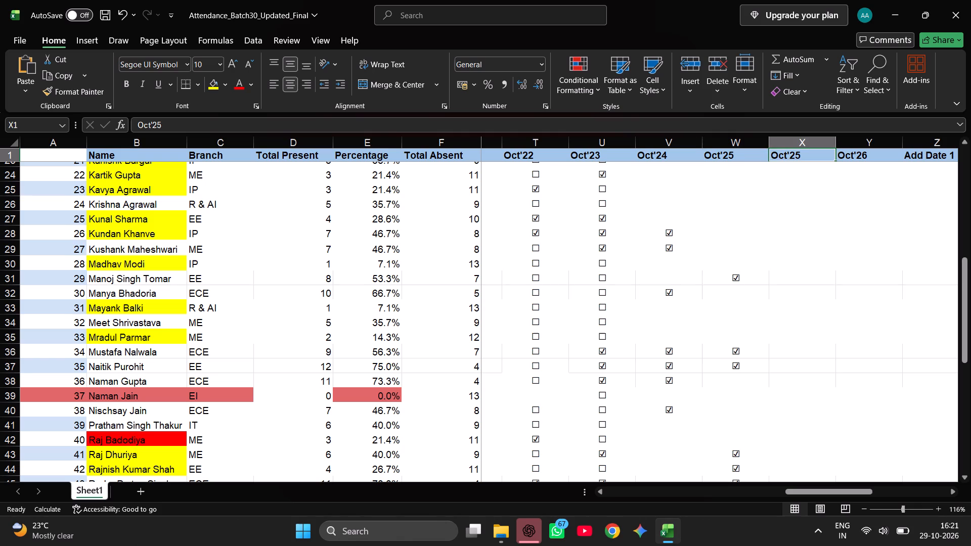
pyautogui.click(806, 159)
pyautogui.press('BackSpace')
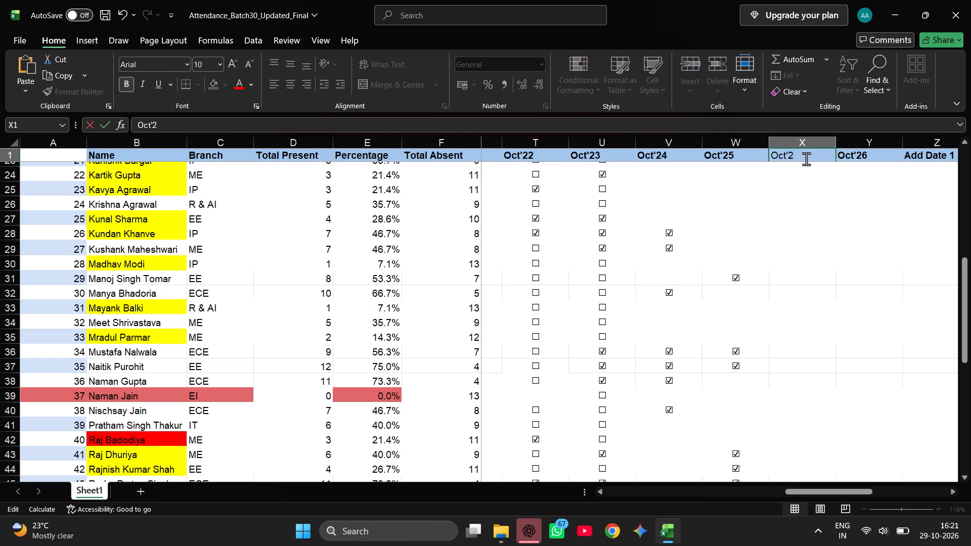
pyautogui.press('6')
pyautogui.click(692, 6)
pyautogui.click(729, 201)
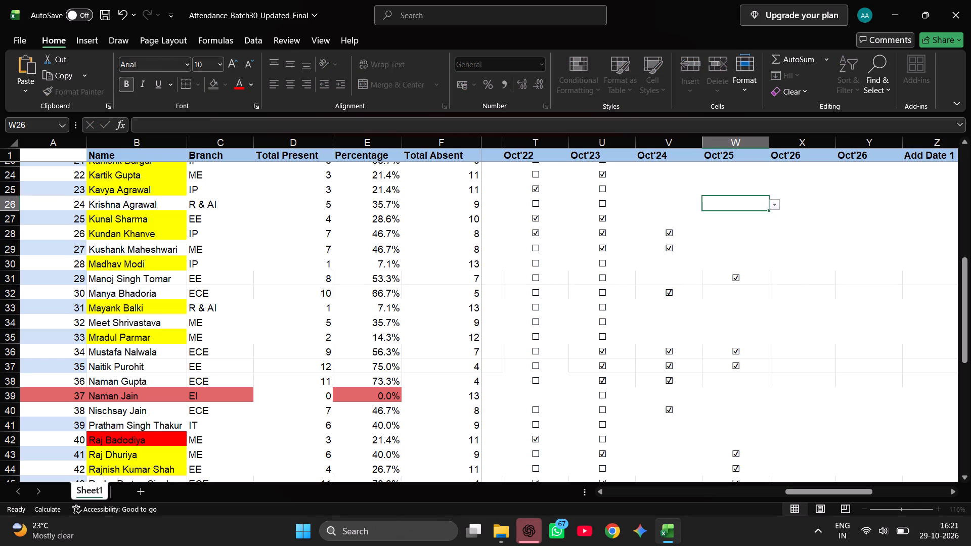
# Change the date header in cell Y1 to Oct'27.
pyautogui.click(886, 152)
pyautogui.click(876, 156)
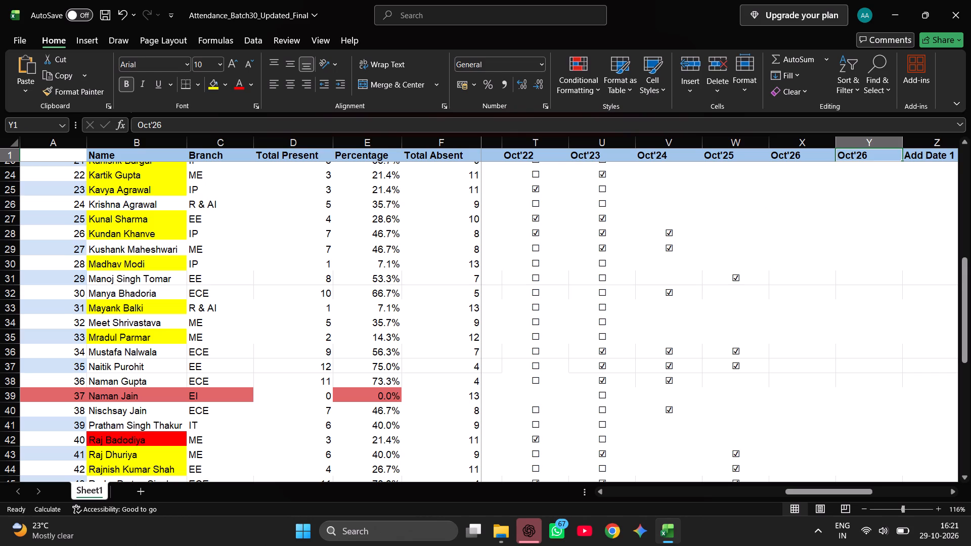
pyautogui.click(876, 156)
pyautogui.press('BackSpace')
pyautogui.press('7')
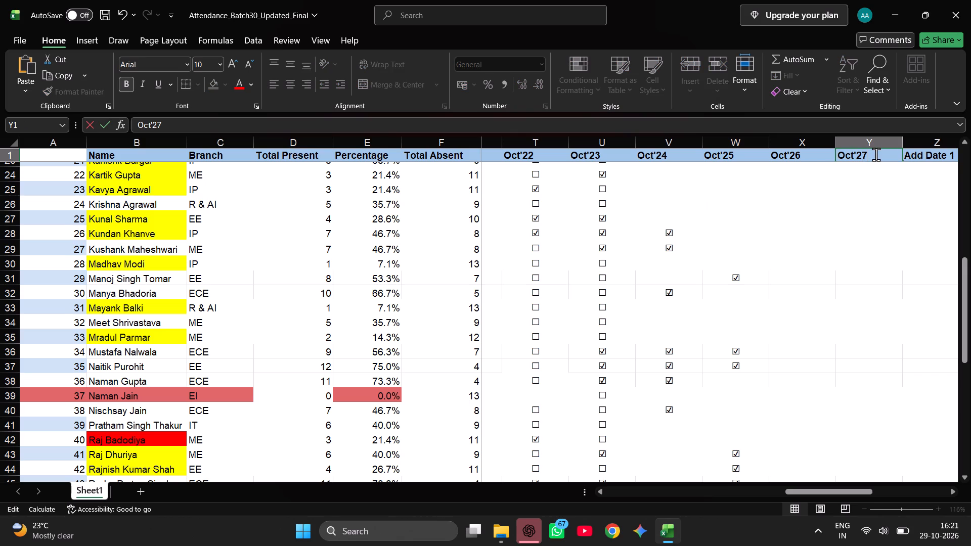
pyautogui.click(657, 22)
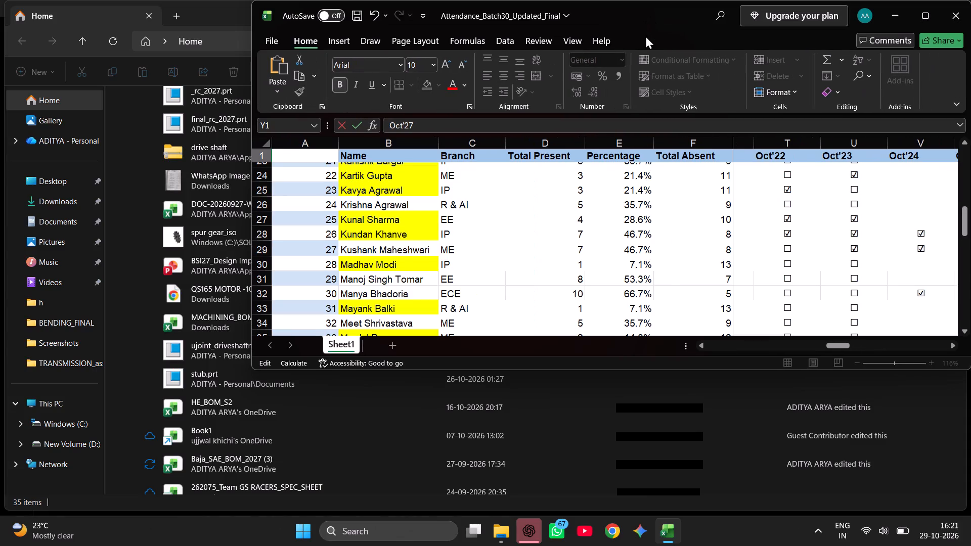
pyautogui.click(918, 18)
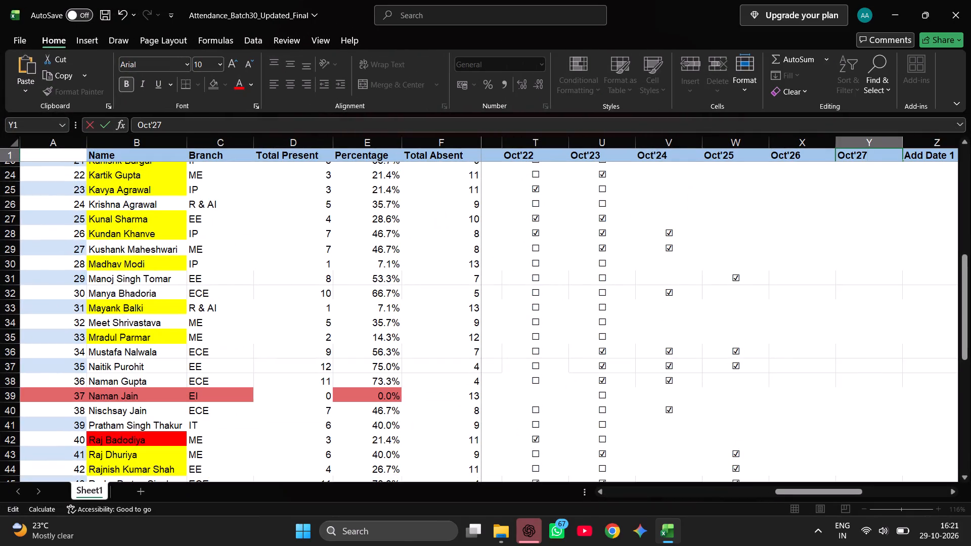
# Mark the student in row 13 as present with a ticked checkbox in the Oct'24 column.
pyautogui.scroll(11, 97, 322)
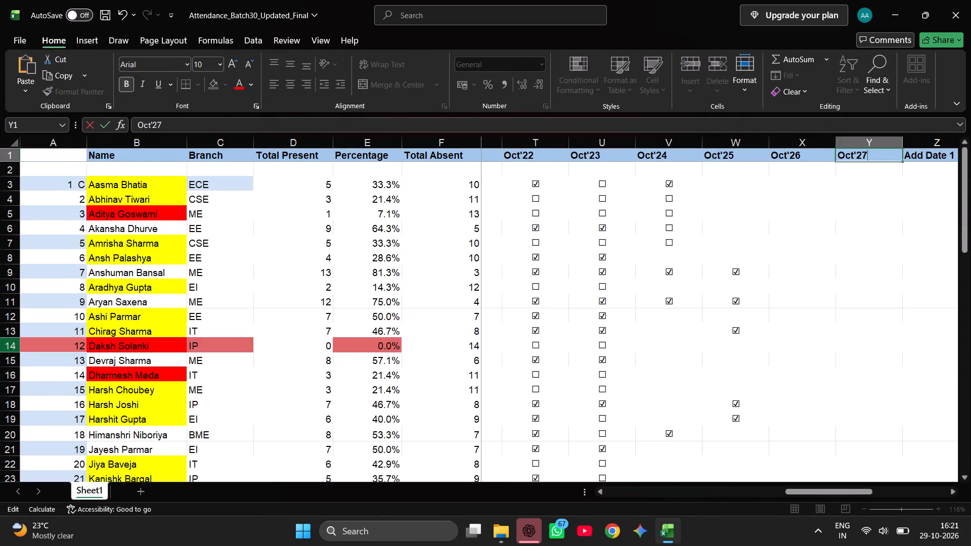
pyautogui.click(9, 333)
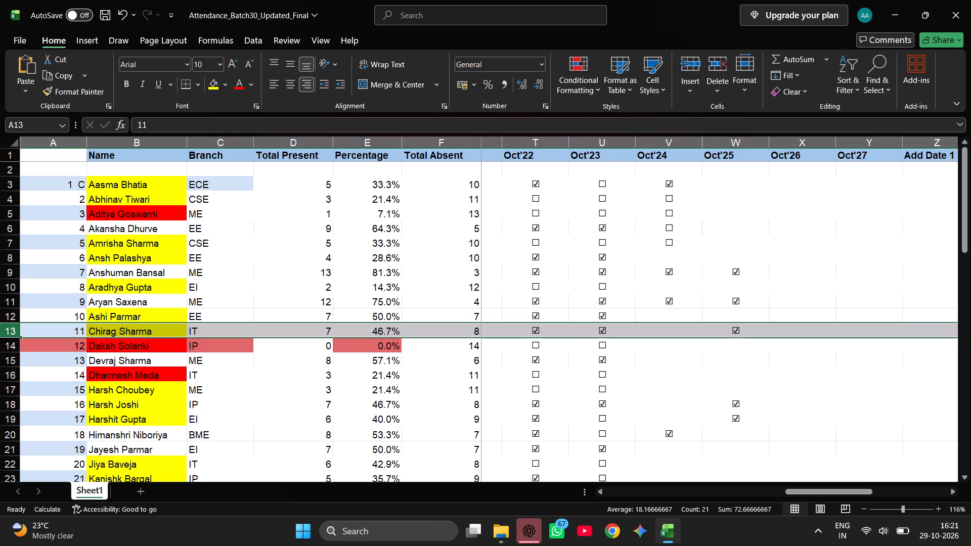
pyautogui.click(666, 333)
pyautogui.click(710, 332)
pyautogui.click(682, 342)
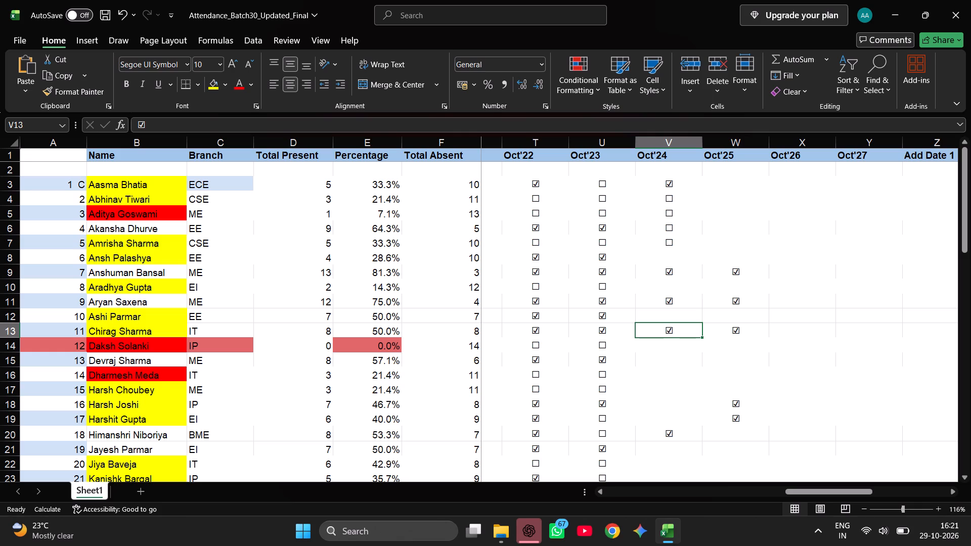
# Mark the students in rows 53 and 55 as present with ticked checkboxes in the Oct'24 column.
pyautogui.scroll(-17, 614, 336)
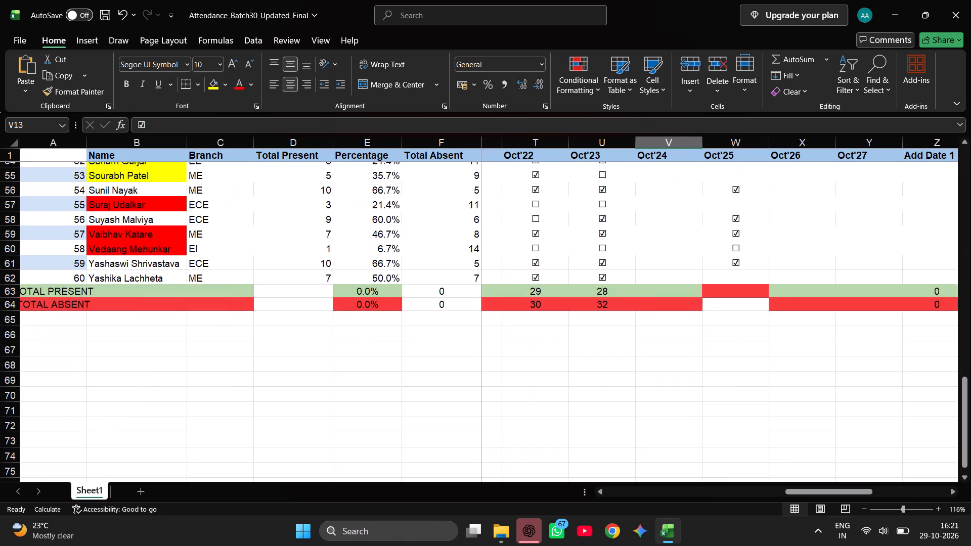
pyautogui.scroll(5, 298, 377)
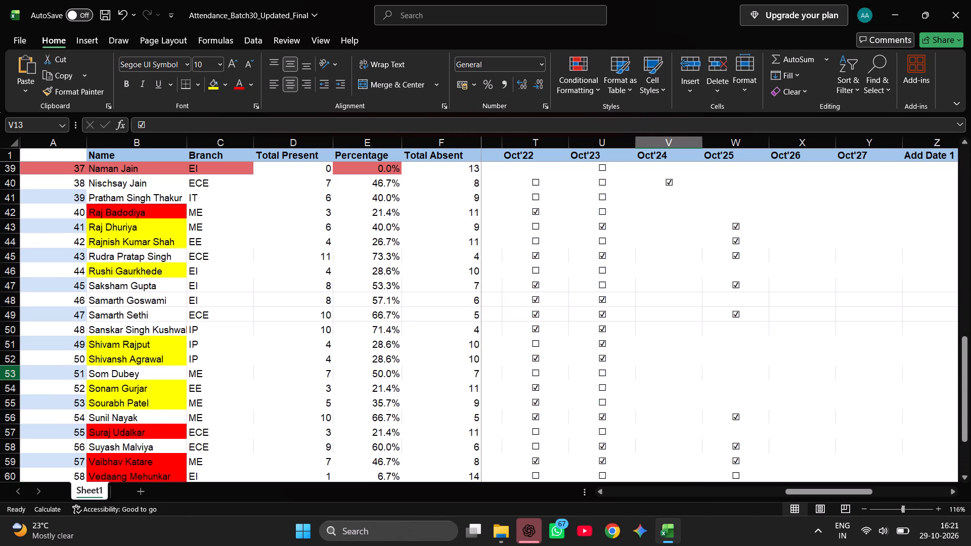
pyautogui.click(4, 371)
pyautogui.click(674, 377)
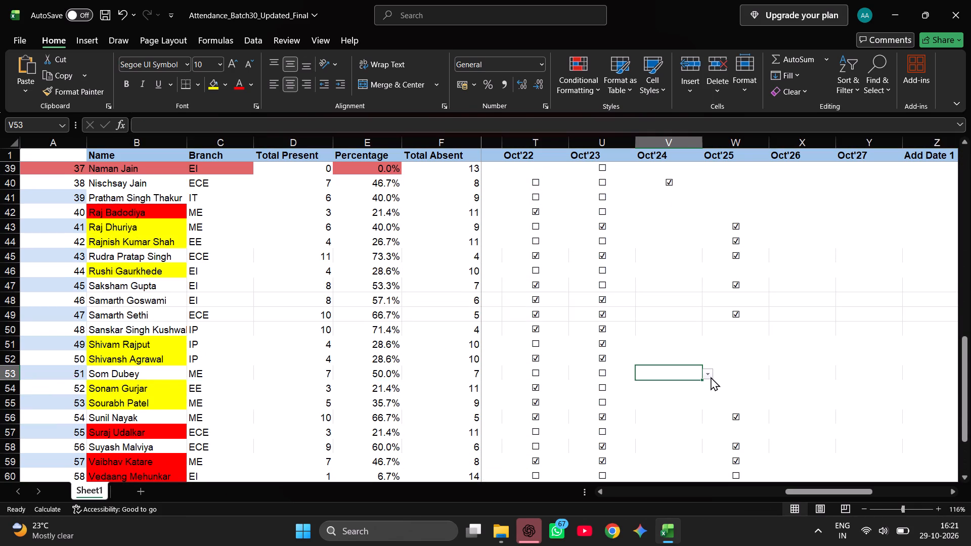
pyautogui.click(711, 378)
pyautogui.click(675, 389)
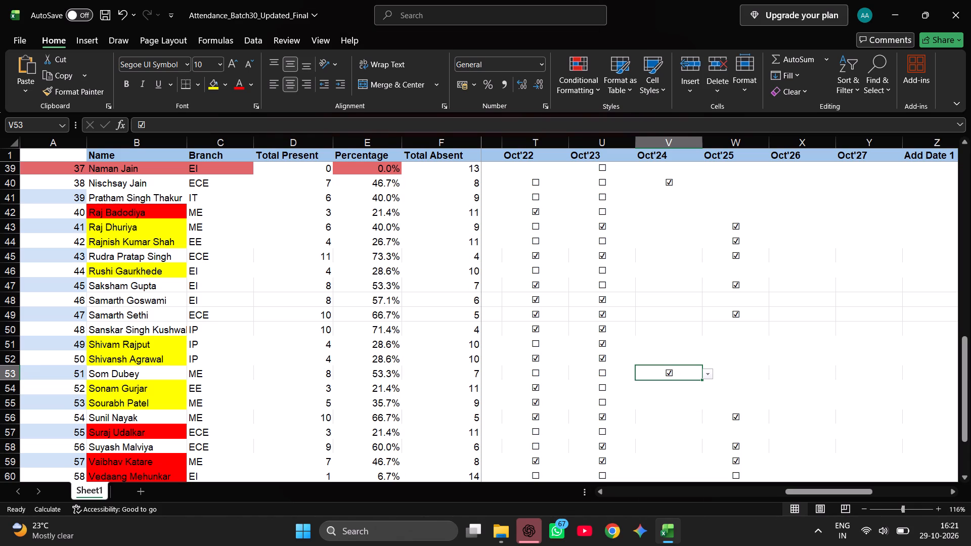
pyautogui.click(17, 404)
pyautogui.click(668, 398)
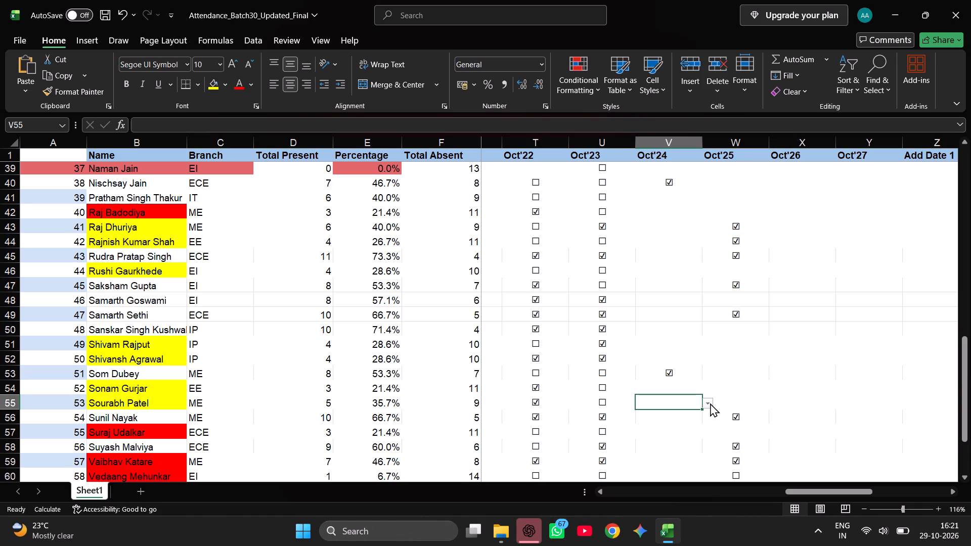
pyautogui.click(710, 403)
pyautogui.click(688, 417)
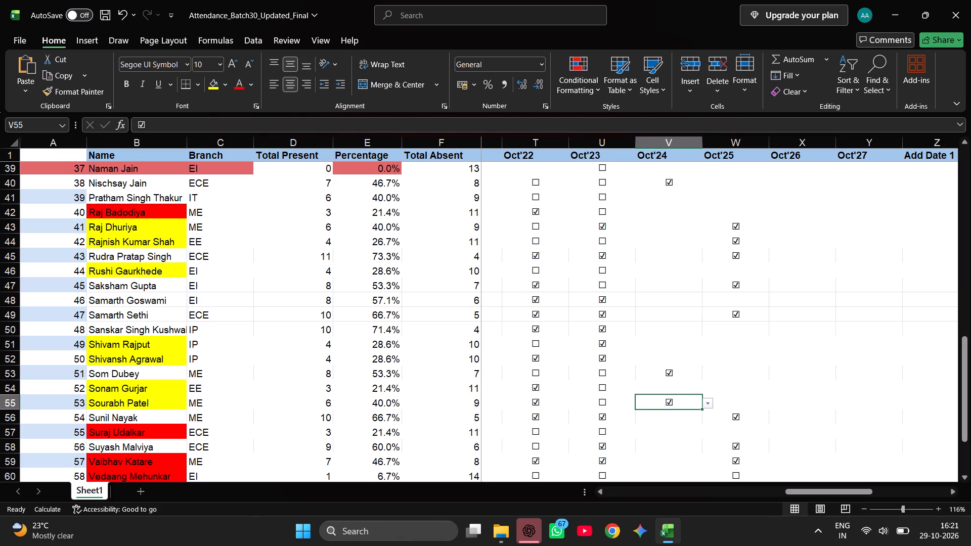
# Mark the students in rows 49 and 50 as present with ticked checkboxes in the Oct'24 column.
pyautogui.click(9, 315)
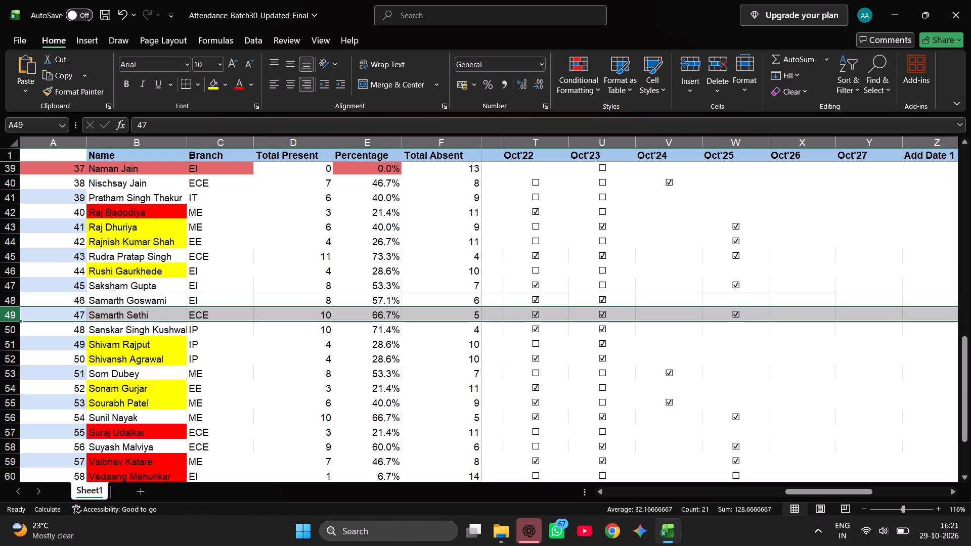
pyautogui.click(677, 315)
pyautogui.click(707, 313)
pyautogui.click(669, 328)
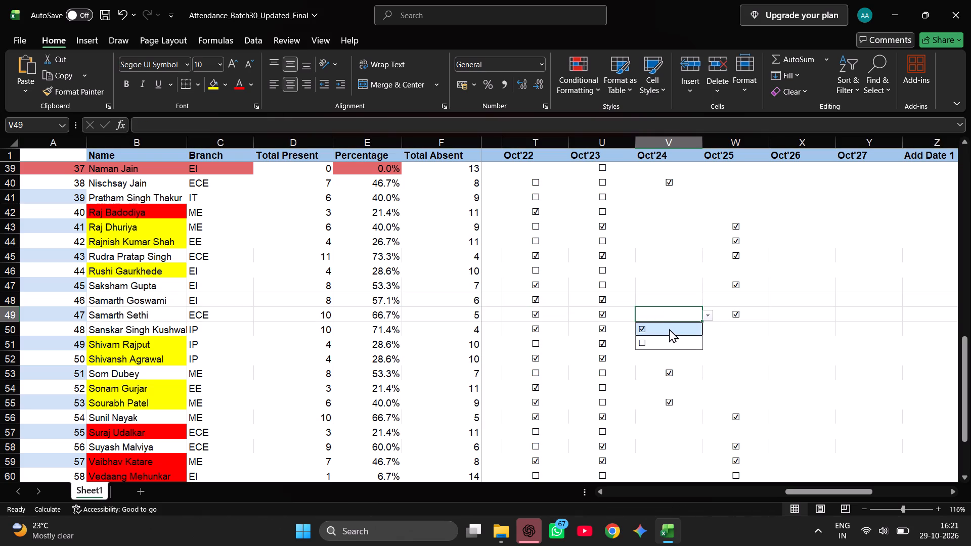
pyautogui.click(683, 332)
pyautogui.click(706, 333)
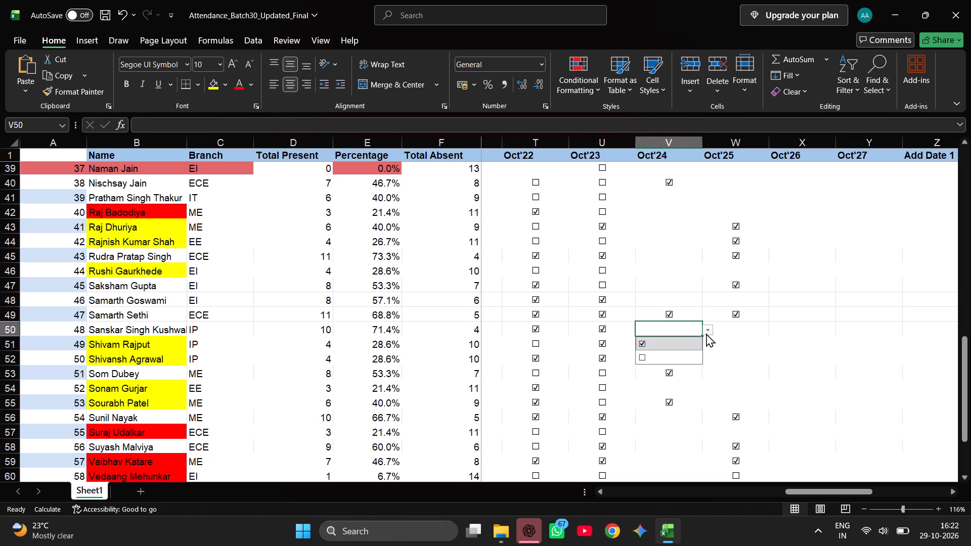
pyautogui.click(649, 341)
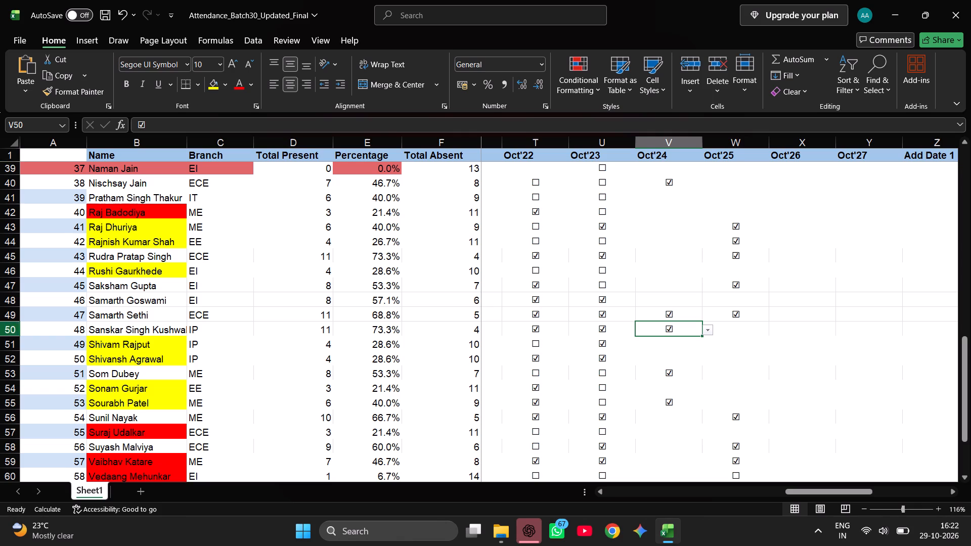
# Mark the student in row 47 as present with a ticked checkbox in the Oct'24 column.
pyautogui.moveTo(11, 287); pyautogui.dragTo(18, 289)
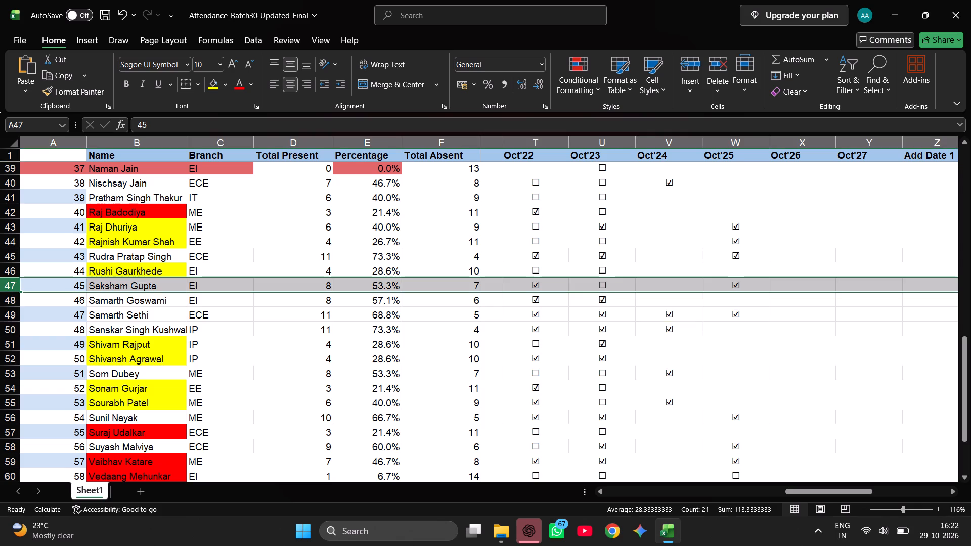
pyautogui.click(671, 285)
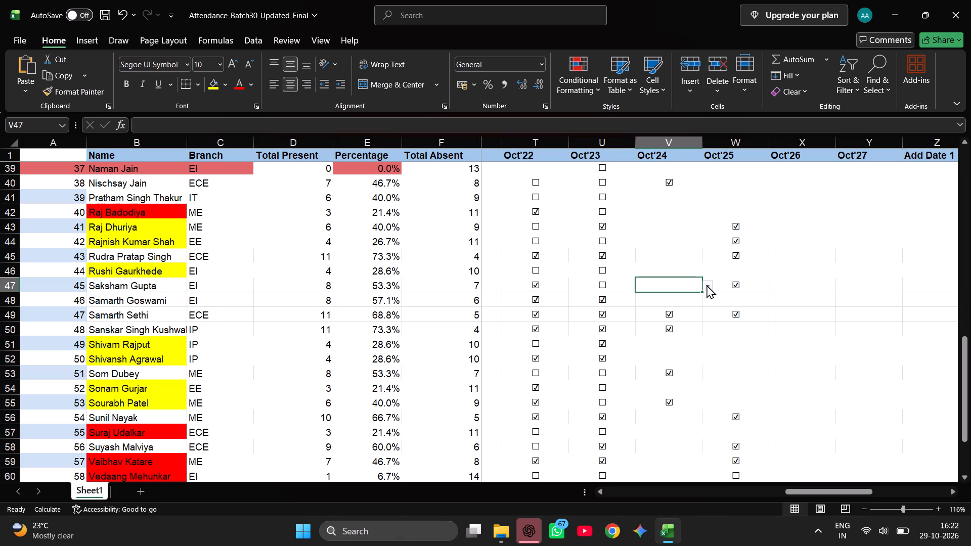
pyautogui.click(707, 285)
pyautogui.click(673, 297)
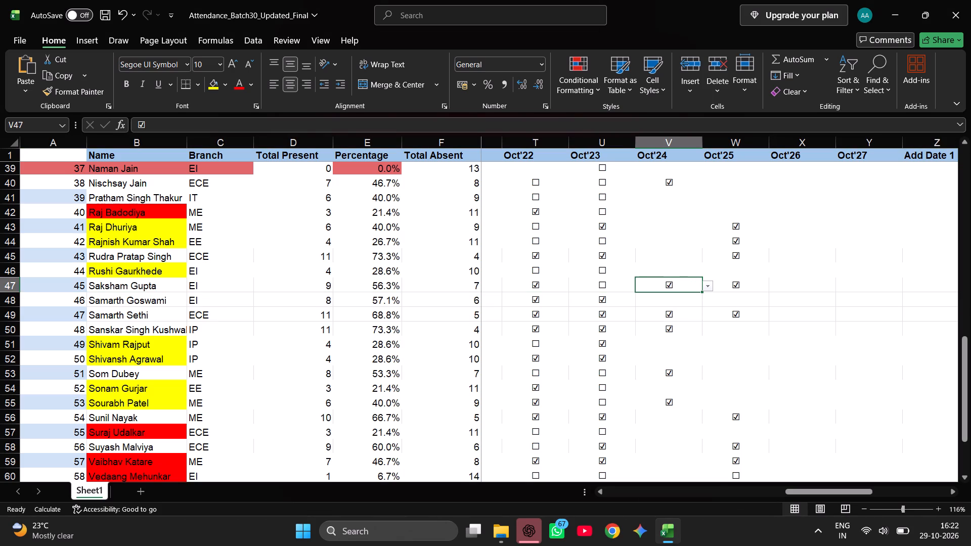
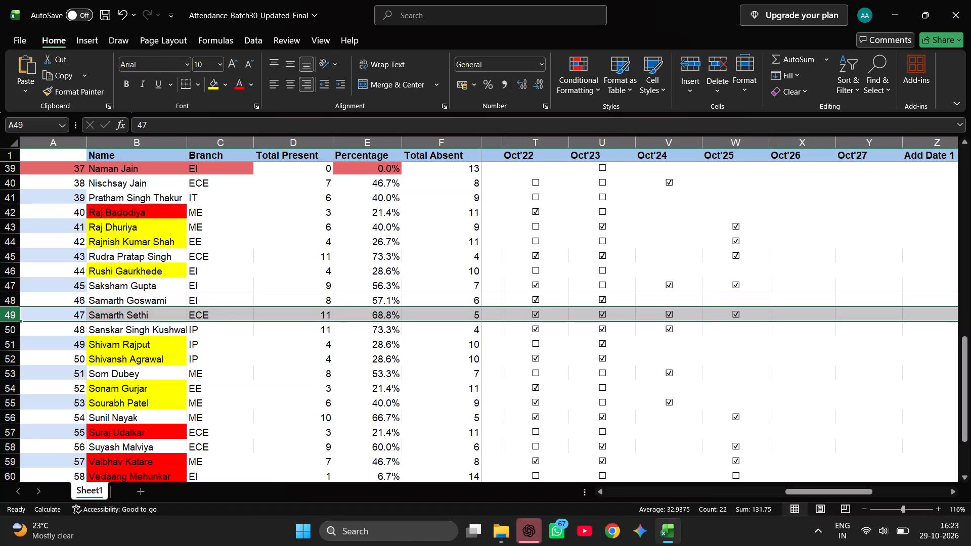
# Mark the students in rows 48 and 56 as present with ticked checkboxes in the Oct'24 column.
pyautogui.click(666, 300)
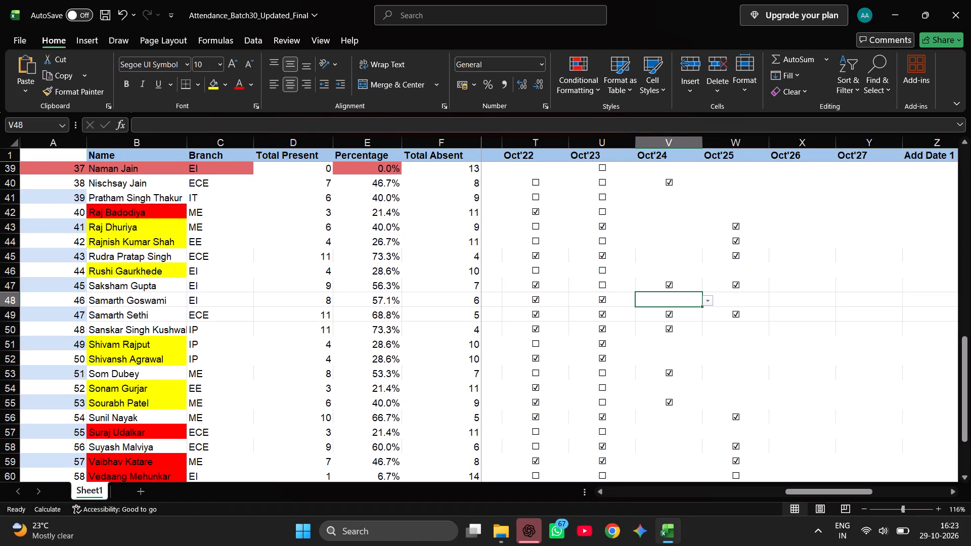
pyautogui.click(708, 302)
pyautogui.click(688, 313)
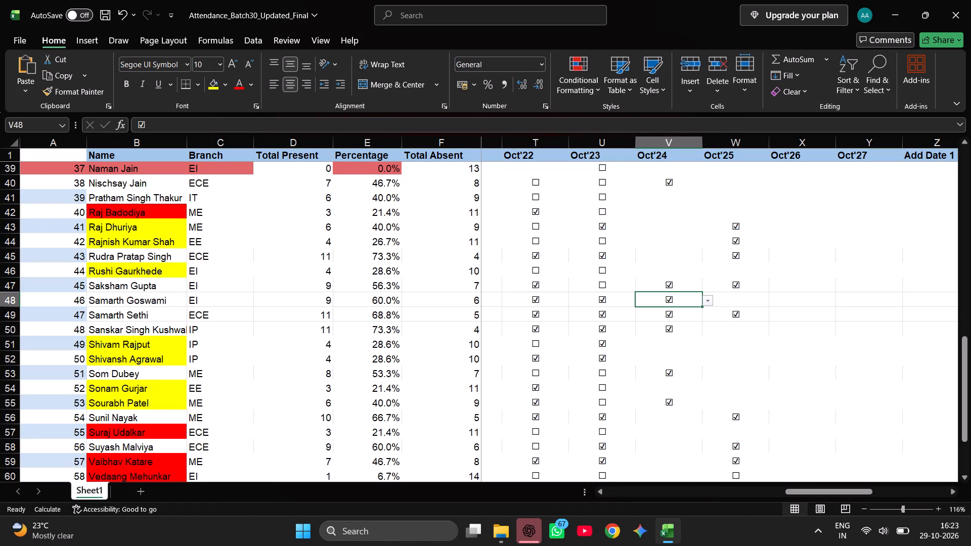
pyautogui.click(5, 417)
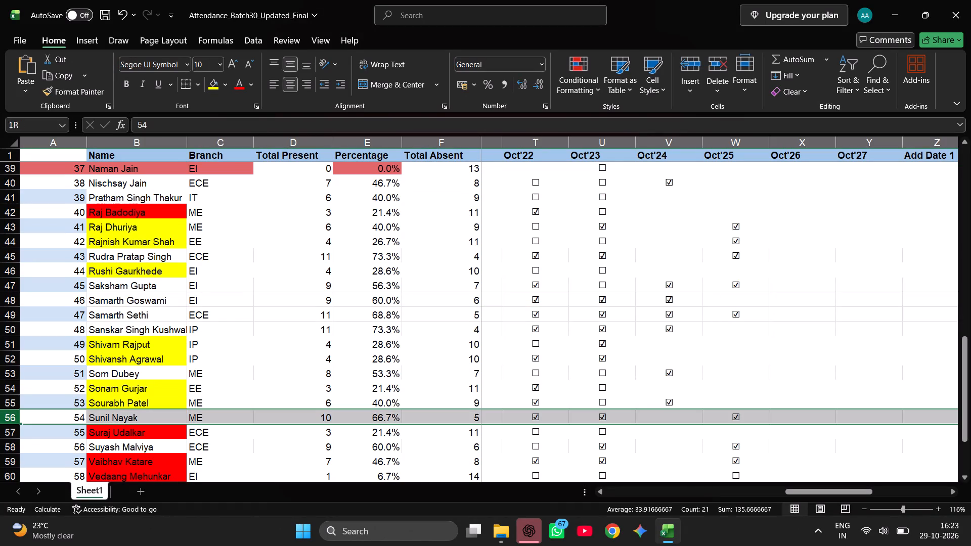
pyautogui.click(657, 414)
pyautogui.click(707, 418)
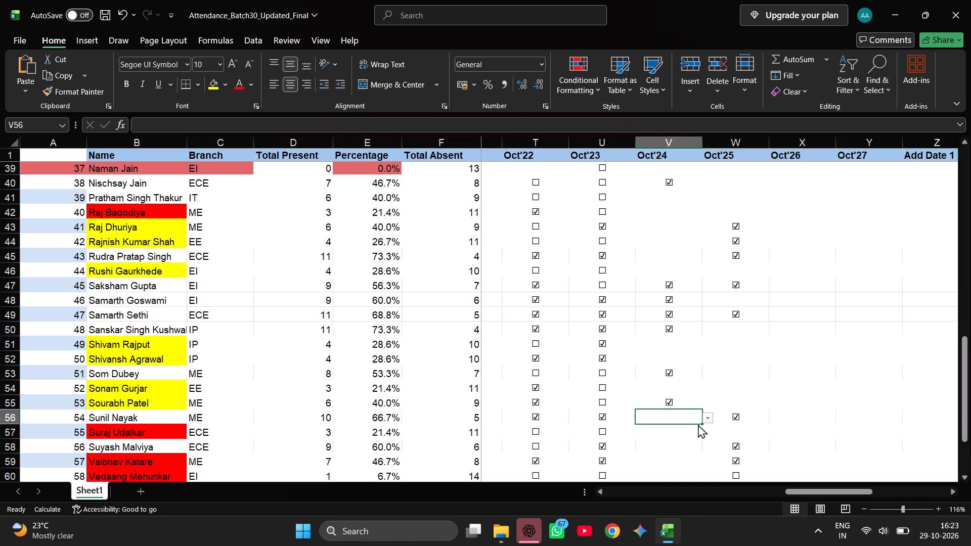
pyautogui.click(676, 433)
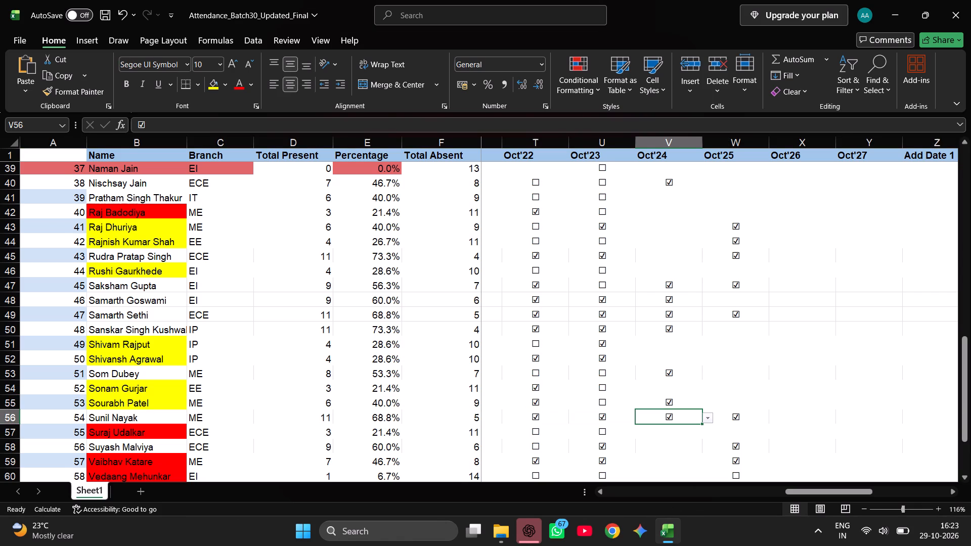
# Mark the students in rows 45 and 61 as present with ticked checkboxes in the Oct'24 column.
pyautogui.click(8, 257)
pyautogui.click(669, 255)
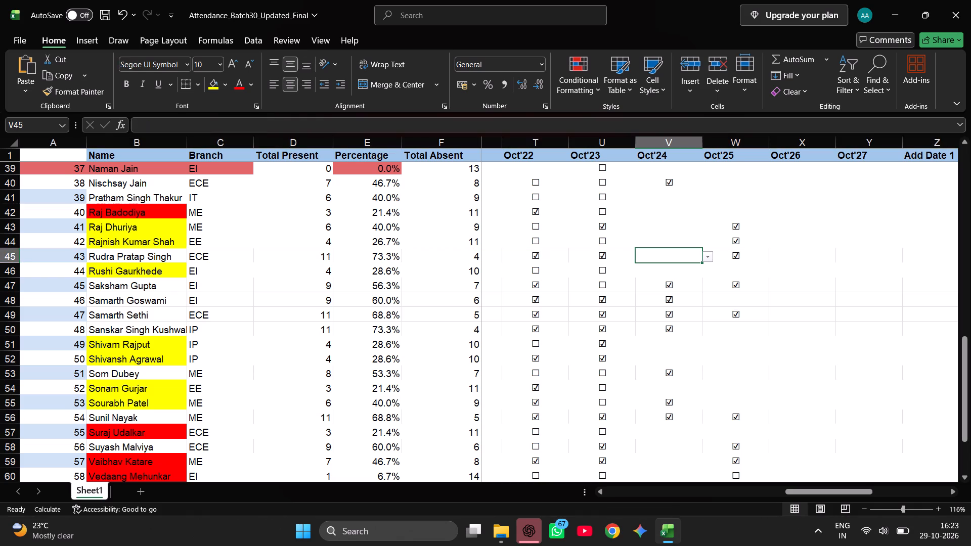
pyautogui.click(706, 257)
pyautogui.click(681, 266)
pyautogui.scroll(-4, 655, 259)
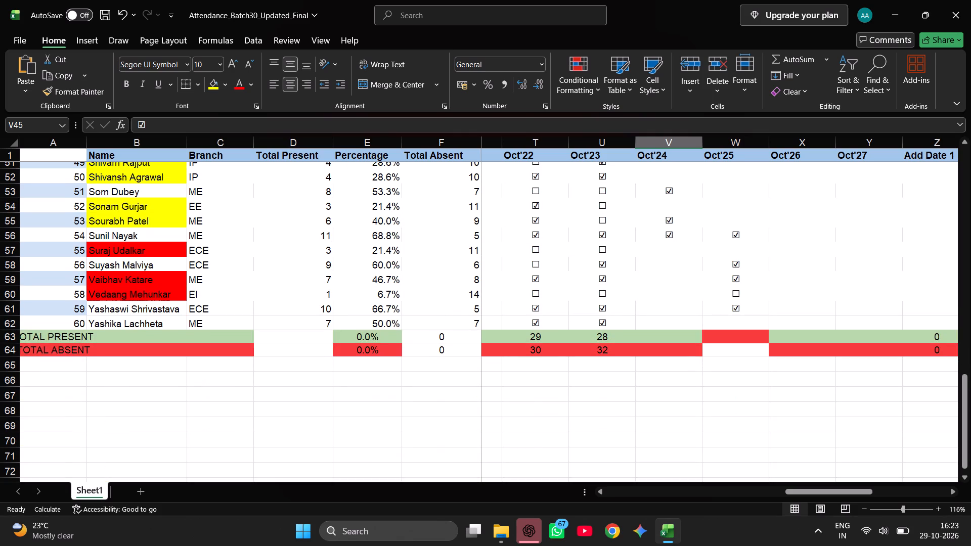
pyautogui.scroll(-9, 654, 261)
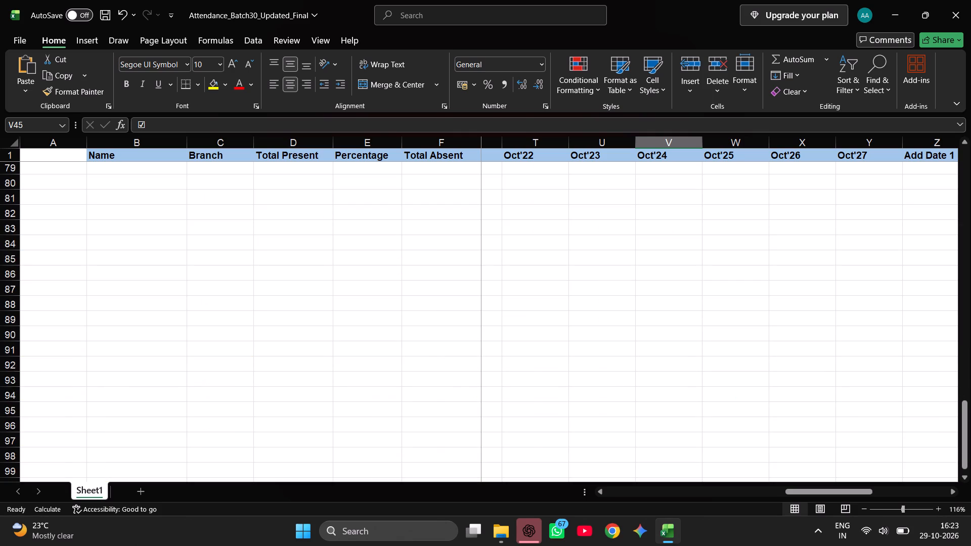
pyautogui.scroll(11, 510, 281)
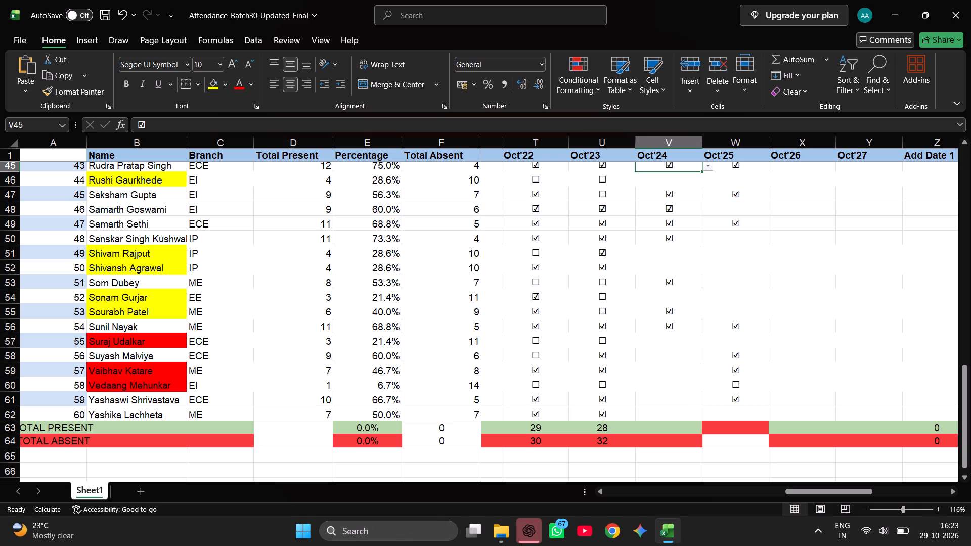
pyautogui.click(682, 397)
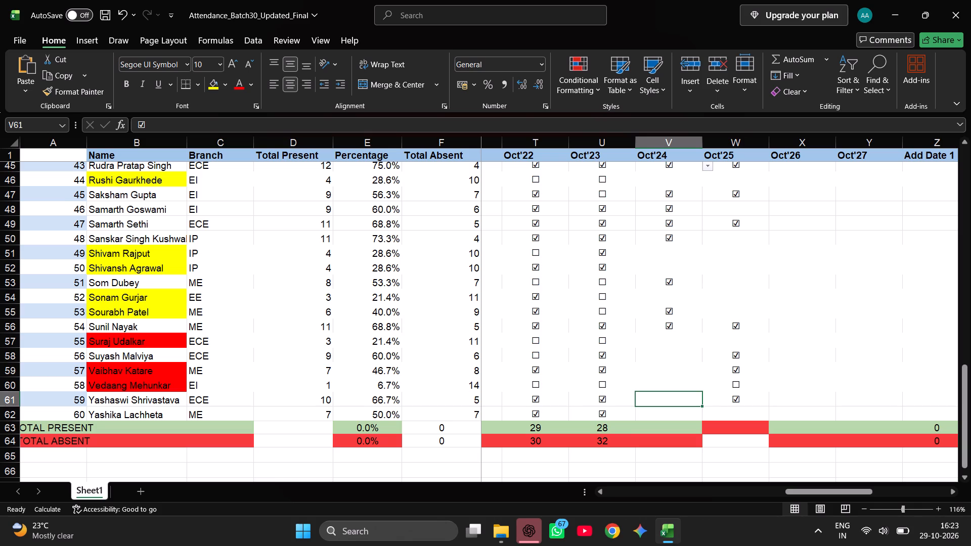
pyautogui.click(706, 399)
pyautogui.click(681, 412)
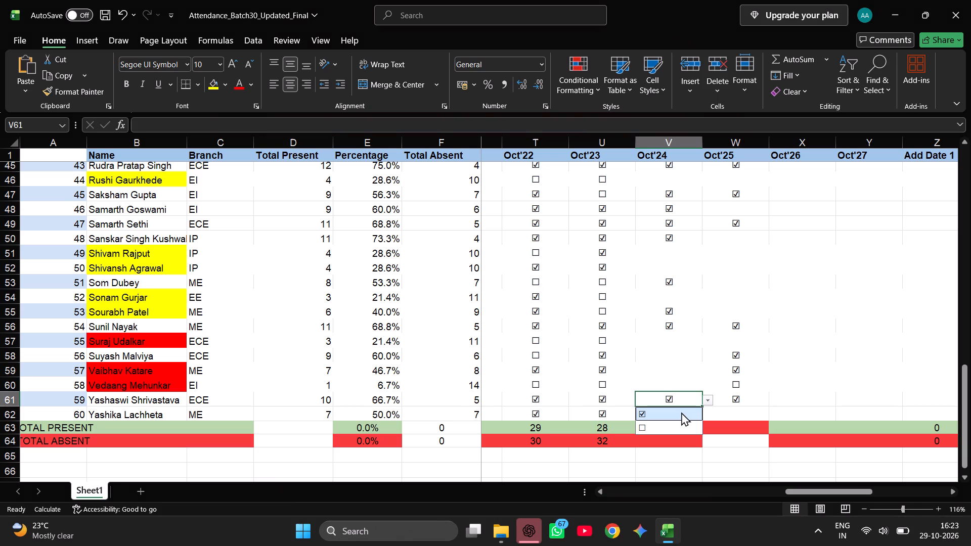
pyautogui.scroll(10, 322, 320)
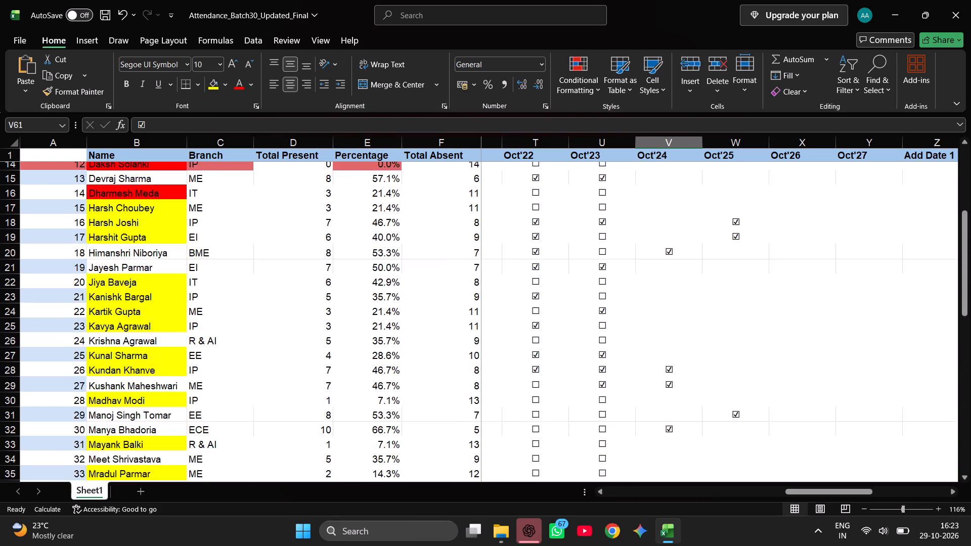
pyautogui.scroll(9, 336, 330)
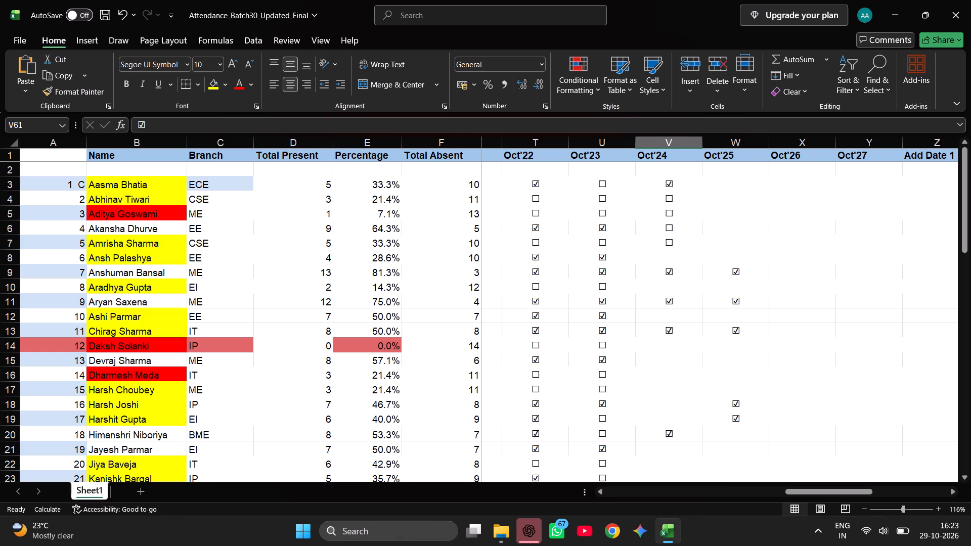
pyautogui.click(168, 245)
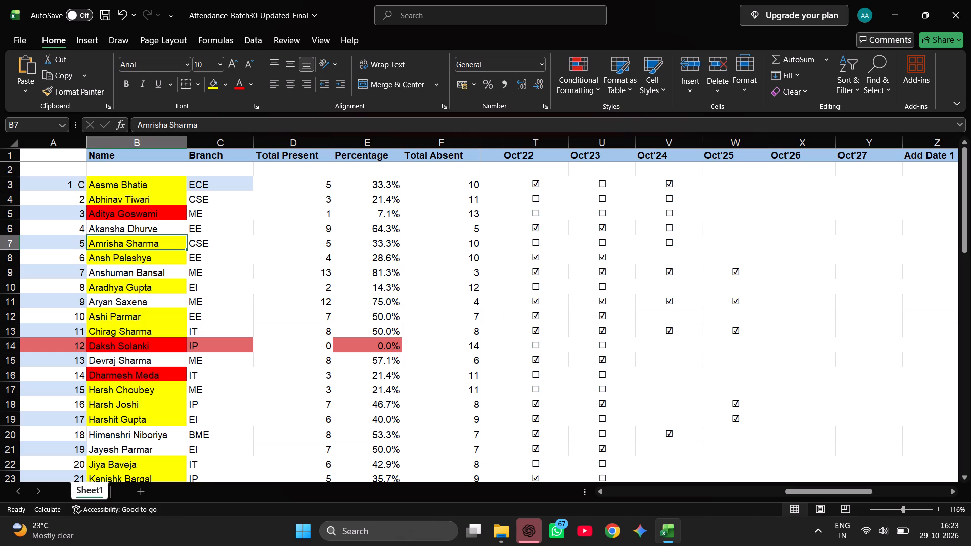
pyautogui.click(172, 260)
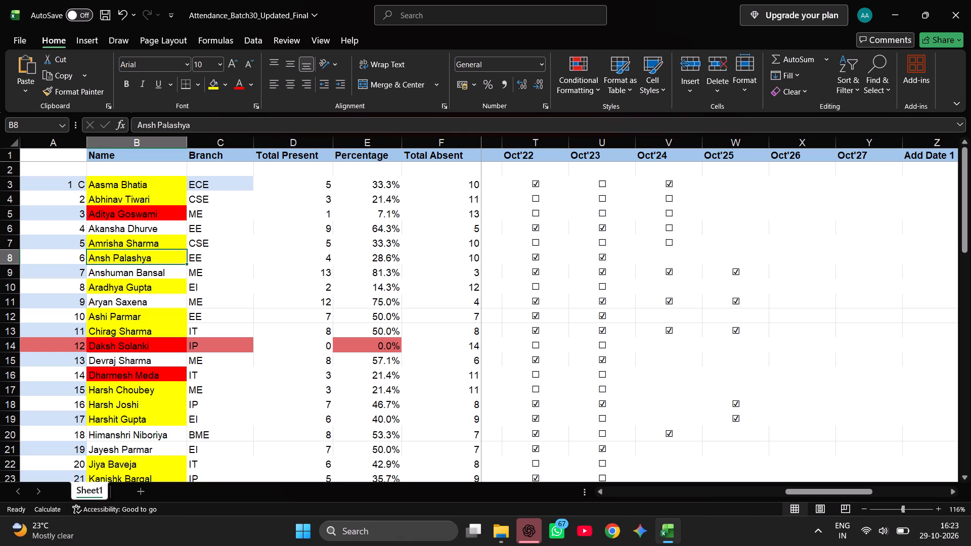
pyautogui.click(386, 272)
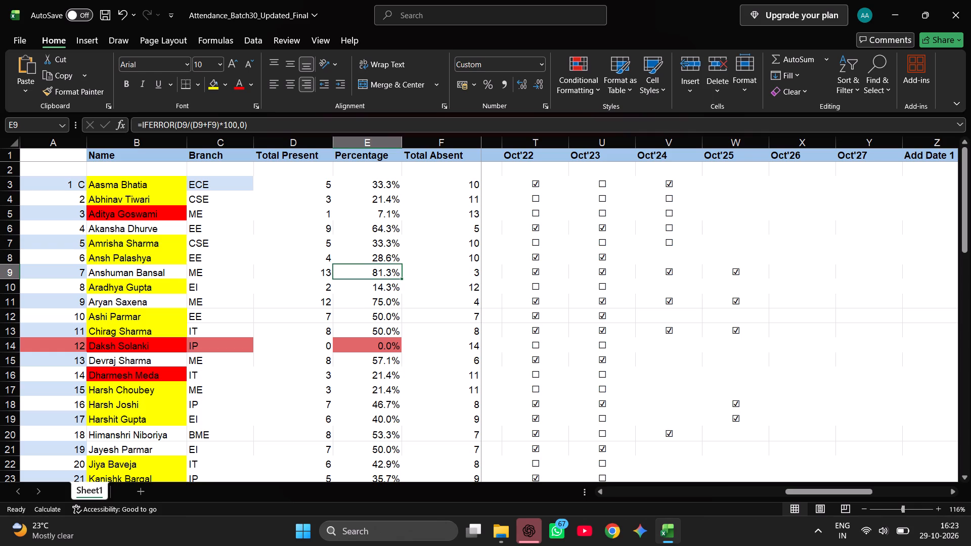
# Fill the entire row 16, whose student name is already marked red, with the standard red colour.
pyautogui.scroll(-3, 399, 318)
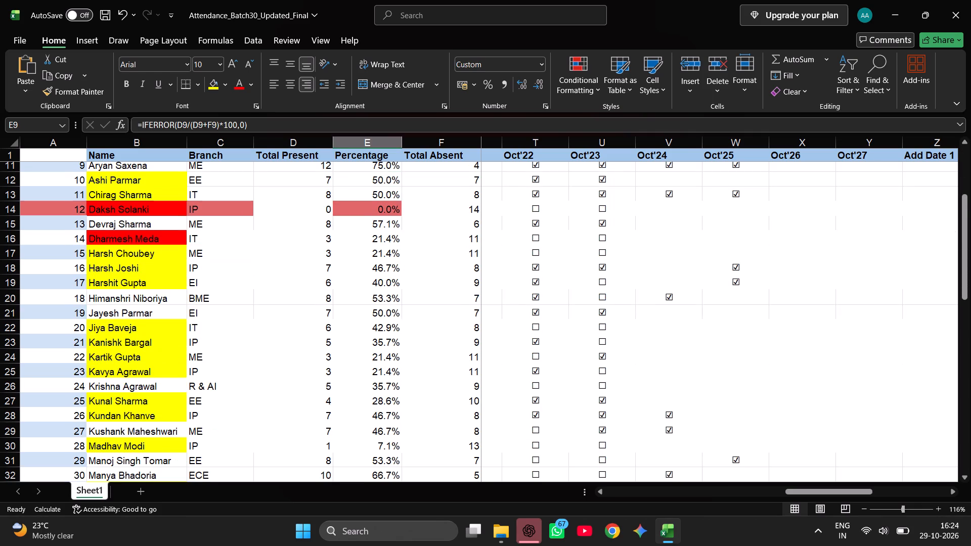
pyautogui.click(63, 236)
pyautogui.click(86, 238)
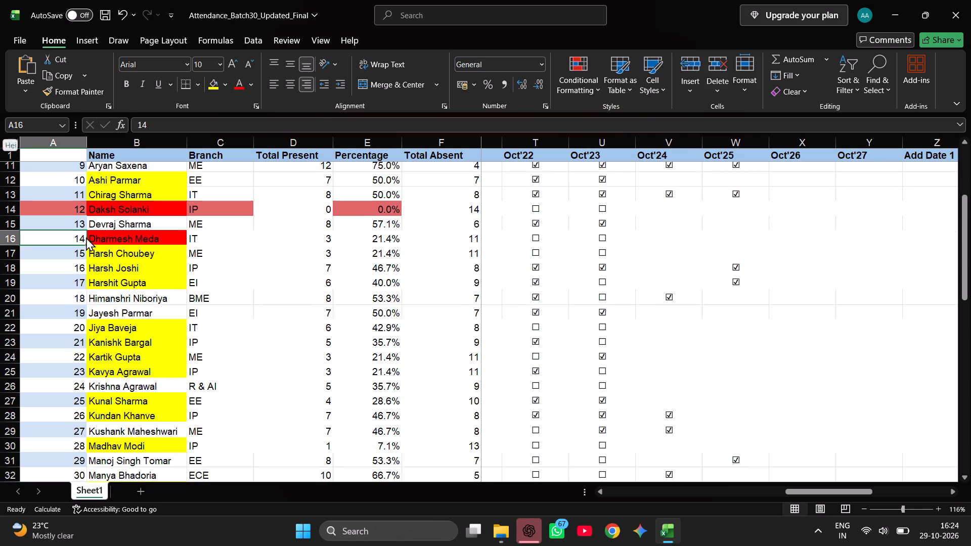
pyautogui.moveTo(84, 241); pyautogui.dragTo(112, 237)
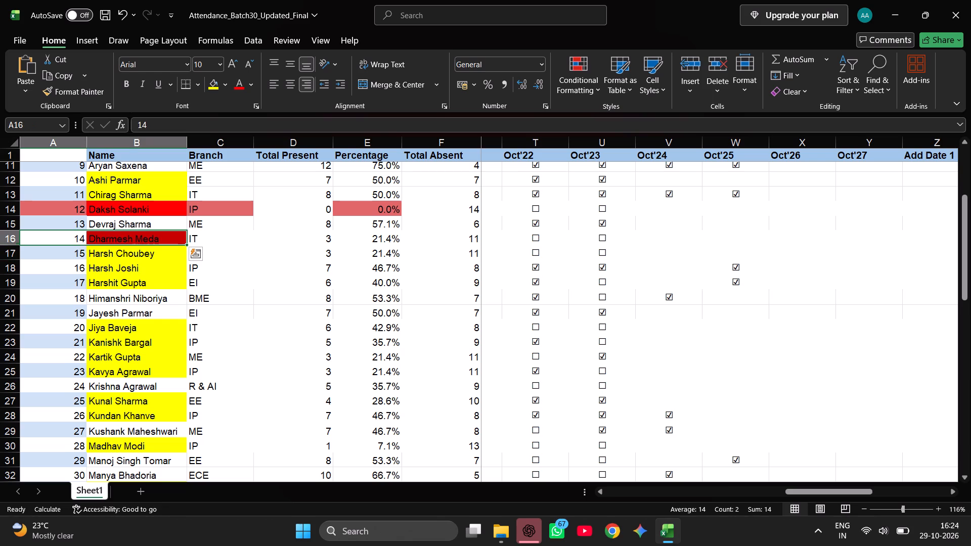
pyautogui.click(14, 249)
pyautogui.click(10, 240)
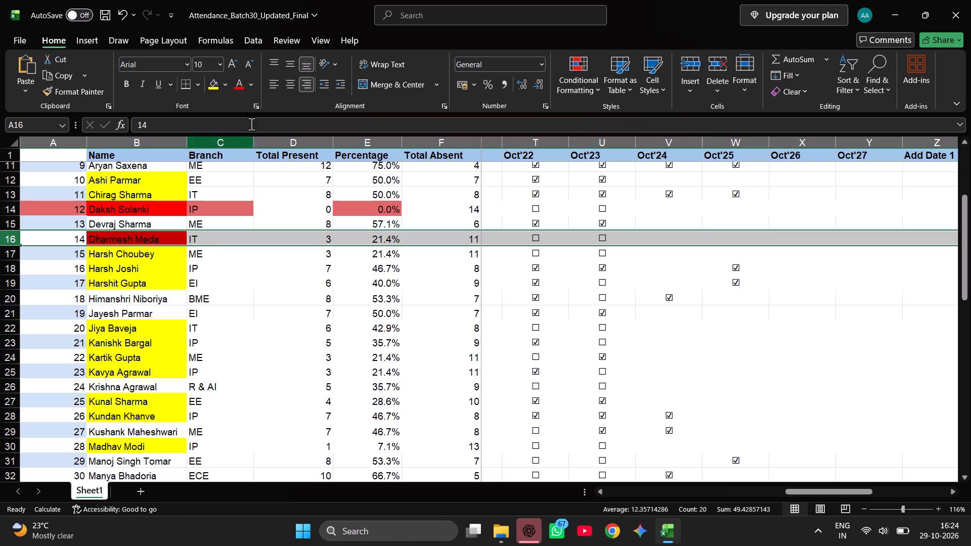
pyautogui.click(223, 89)
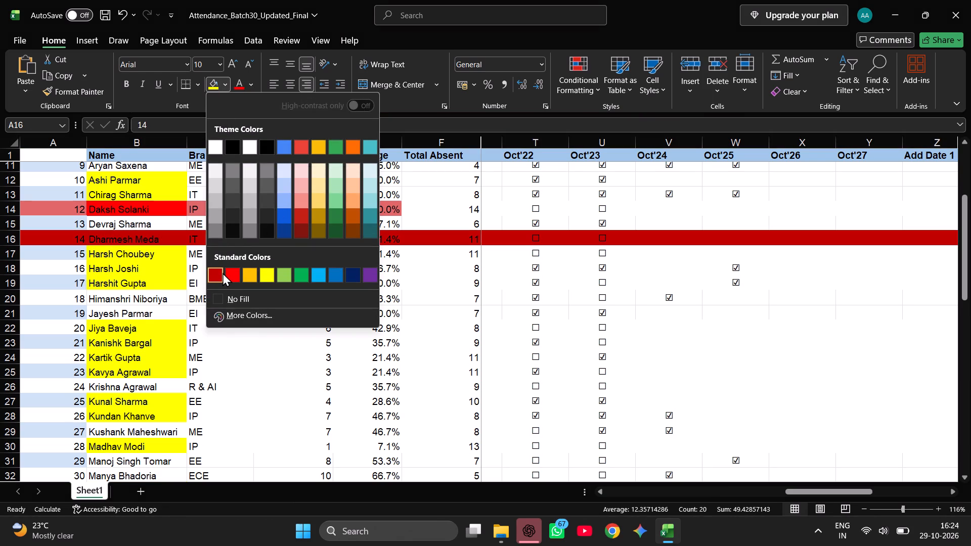
pyautogui.click(235, 272)
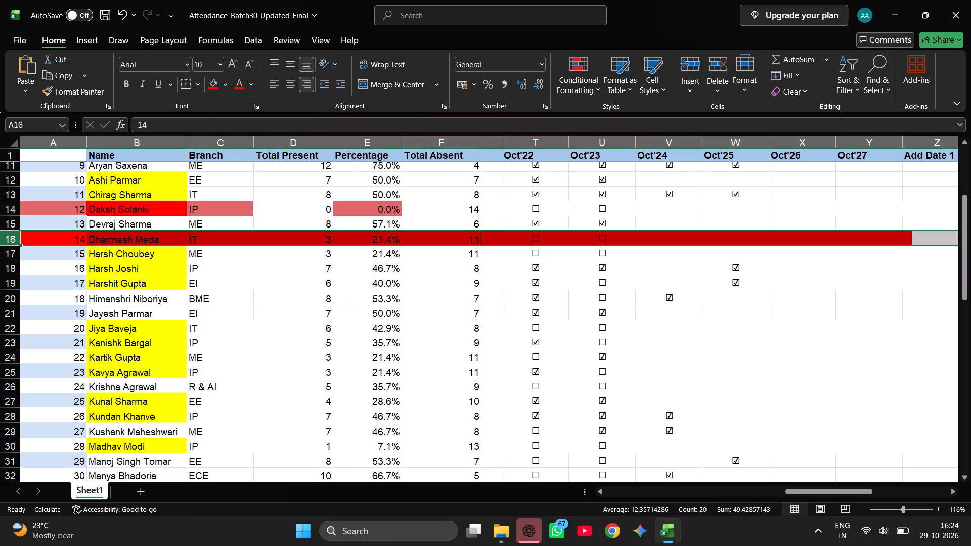
# Fill the entire row 14 with the standard red colour.
pyautogui.click(15, 215)
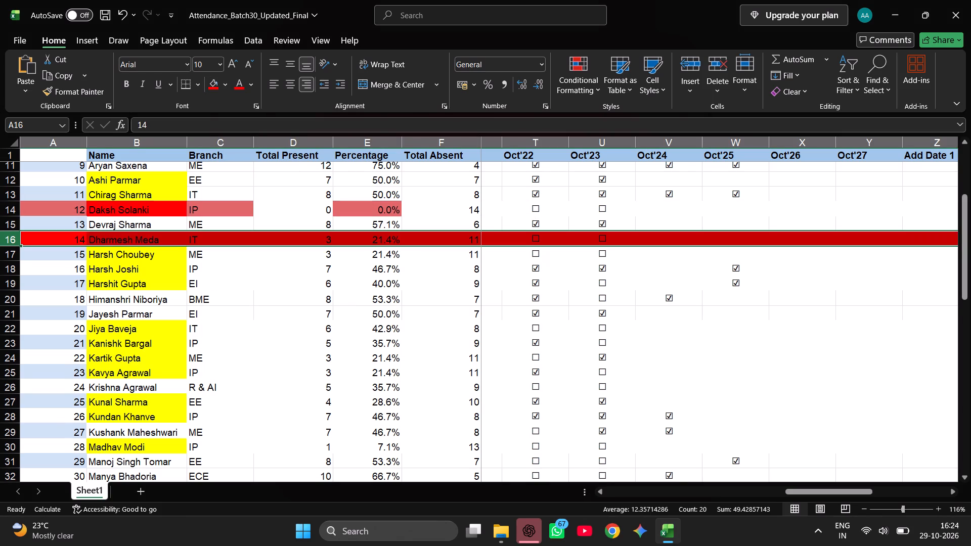
pyautogui.click(8, 212)
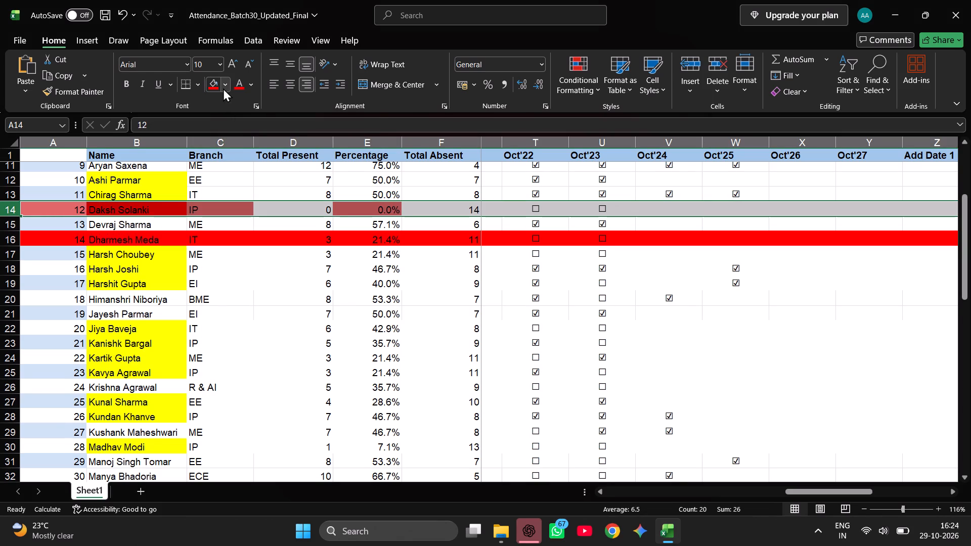
pyautogui.click(223, 88)
pyautogui.click(229, 271)
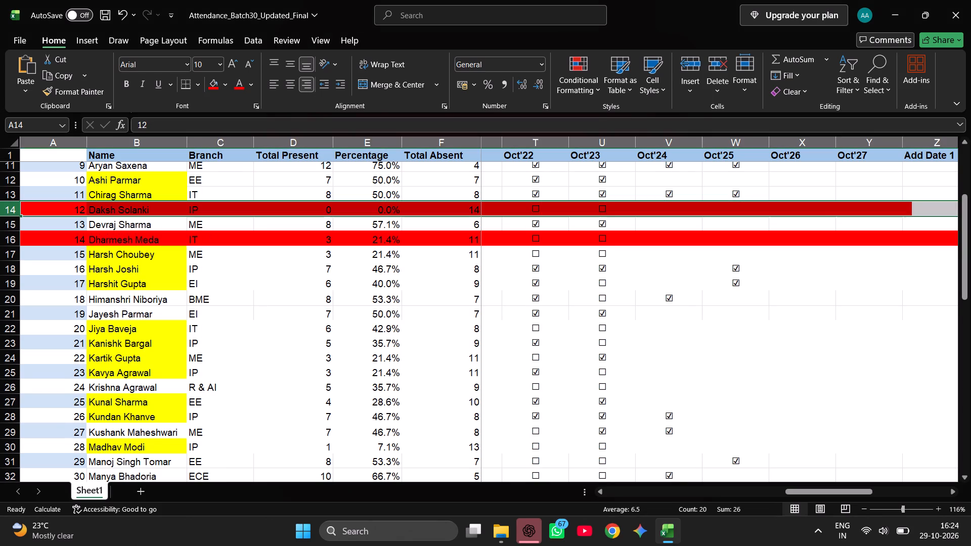
# Fill the entire row 5, whose student name is already marked red, with the standard red colour.
pyautogui.scroll(2, 362, 313)
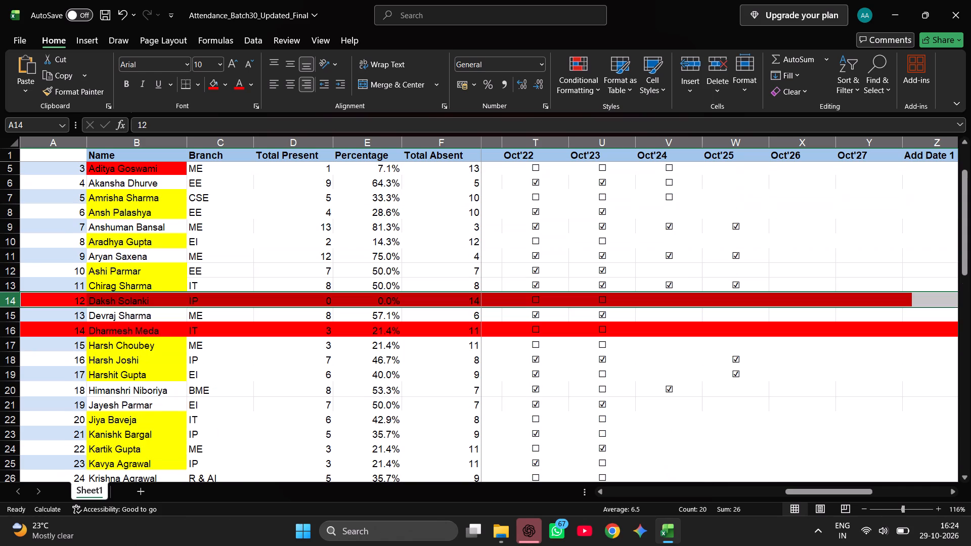
pyautogui.click(776, 263)
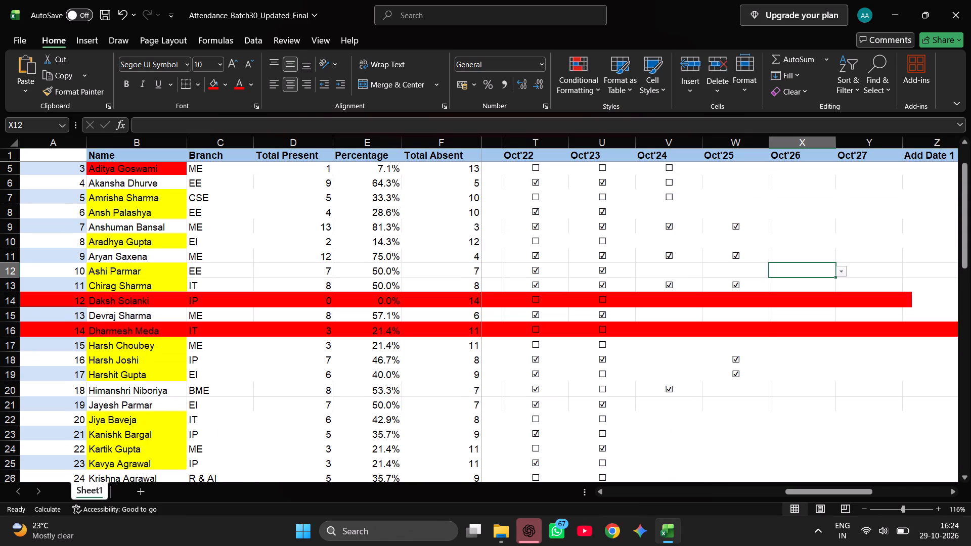
pyautogui.scroll(5, 865, 319)
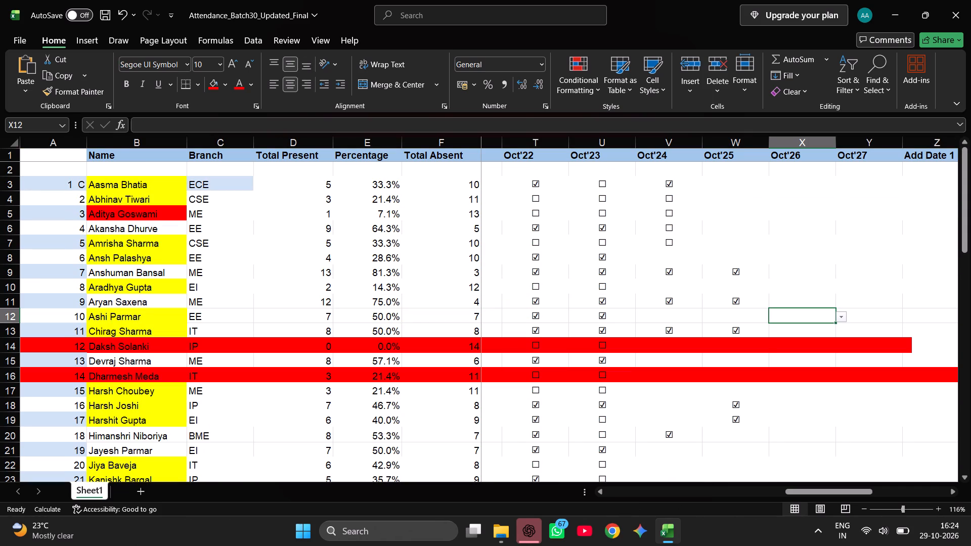
pyautogui.click(9, 217)
pyautogui.click(8, 216)
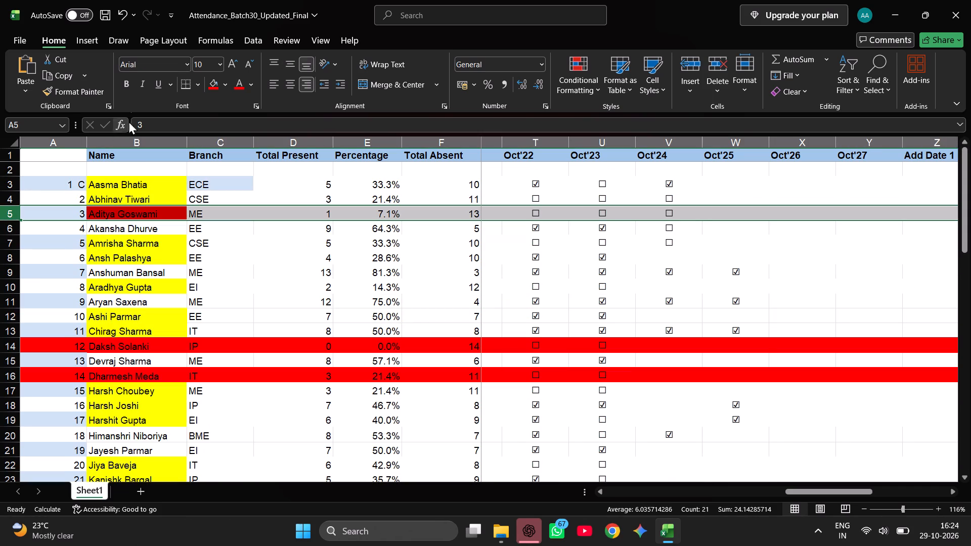
pyautogui.click(226, 86)
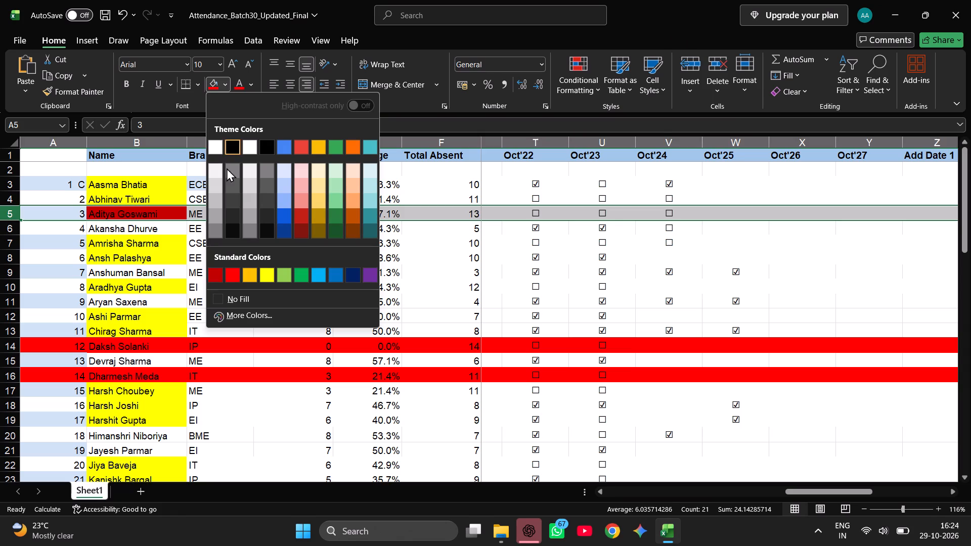
pyautogui.click(233, 274)
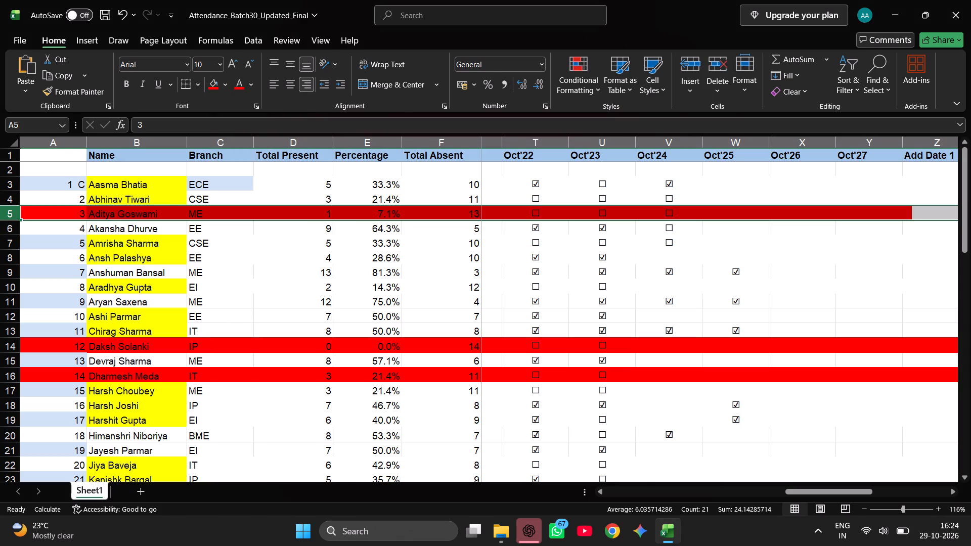
# Fill the entire row 39, whose student is already marked light red, with the standard red colour.
pyautogui.scroll(-1, 123, 285)
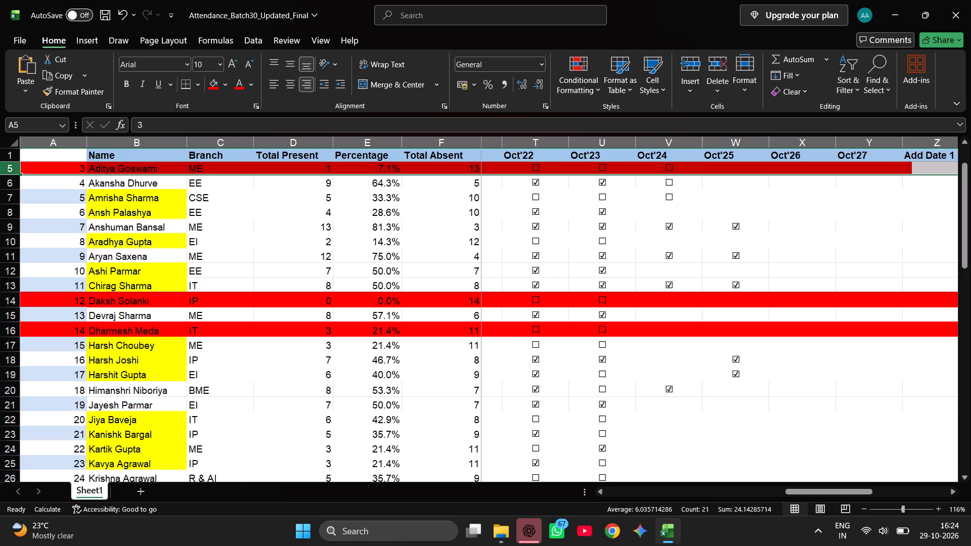
pyautogui.scroll(-1, 474, 365)
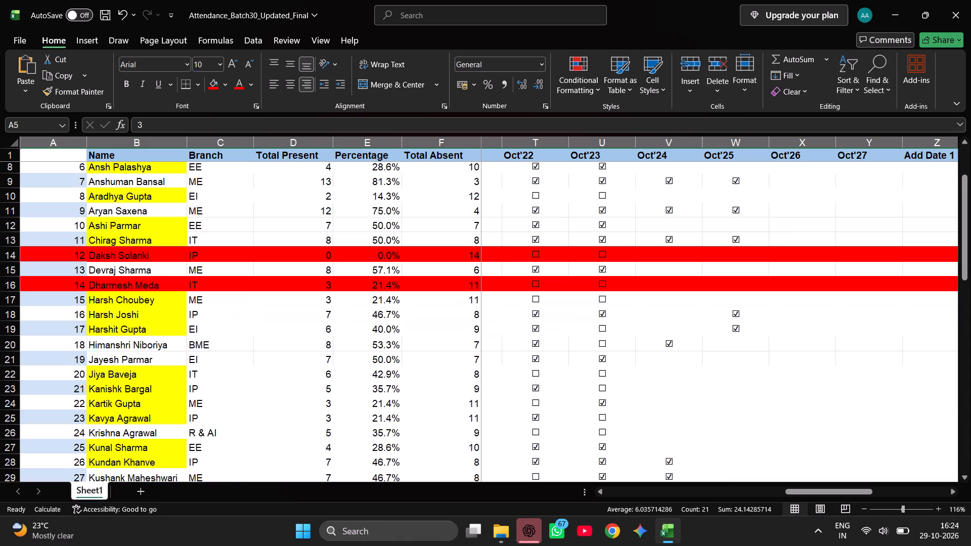
pyautogui.scroll(-4, 392, 342)
pyautogui.scroll(-2, 230, 357)
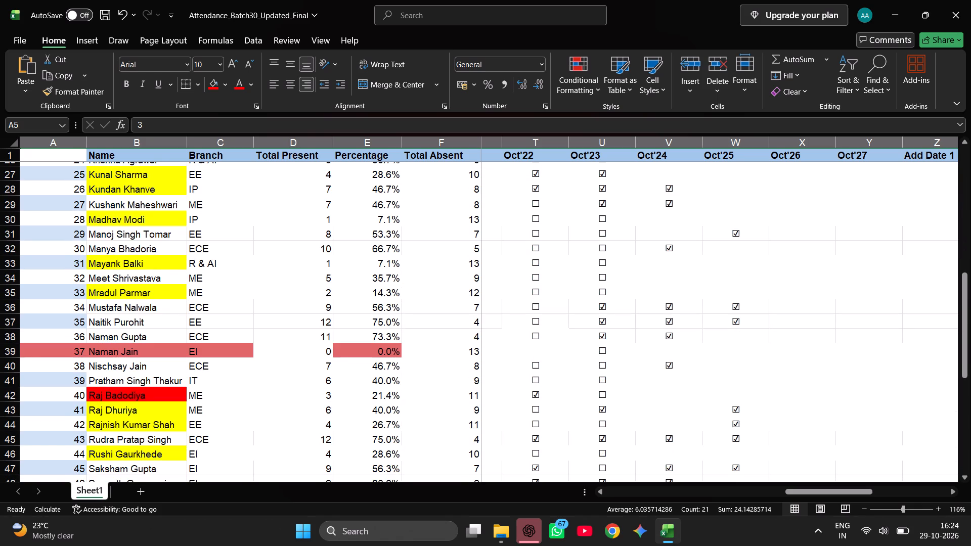
pyautogui.click(12, 353)
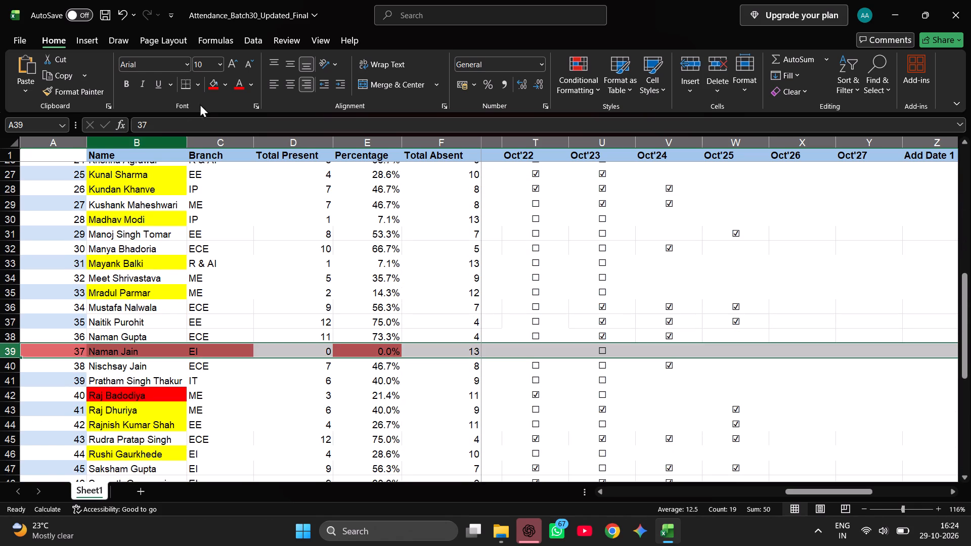
pyautogui.click(223, 83)
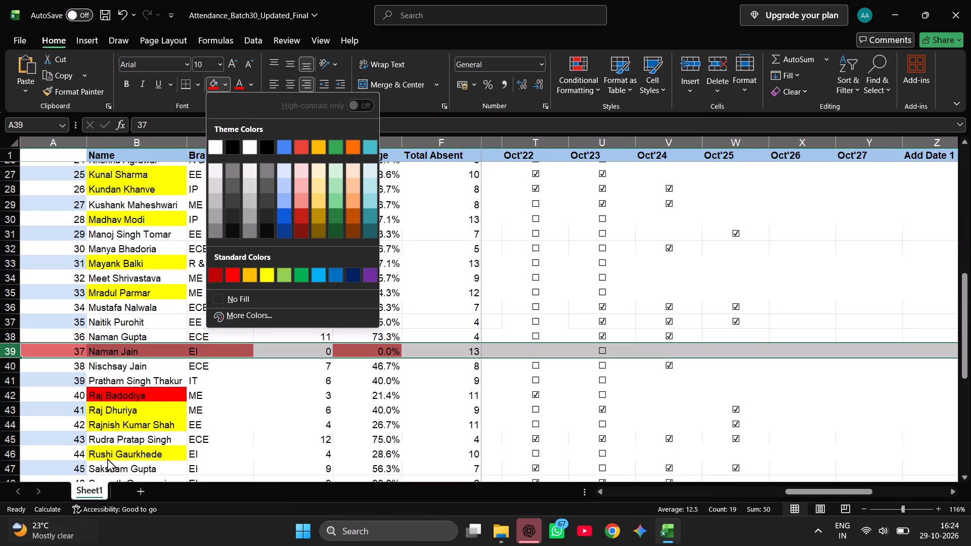
pyautogui.click(226, 278)
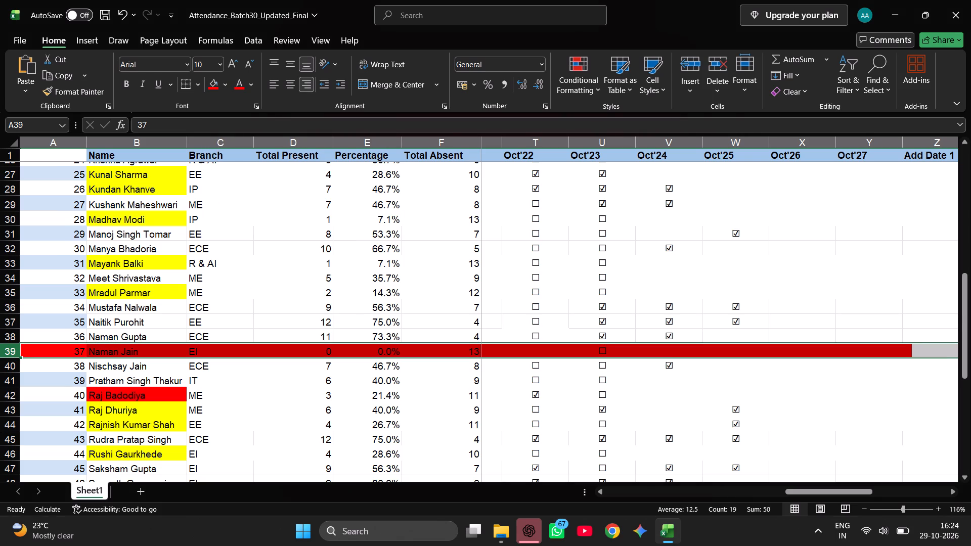
# Change the fill of the student name cell in row 42 to the gold theme colour.
pyautogui.click(31, 448)
pyautogui.click(5, 402)
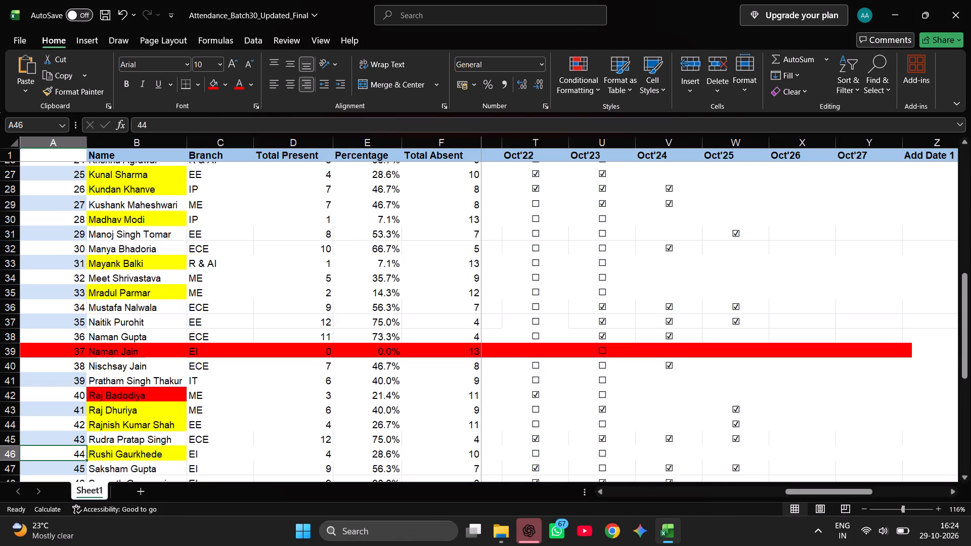
pyautogui.click(8, 405)
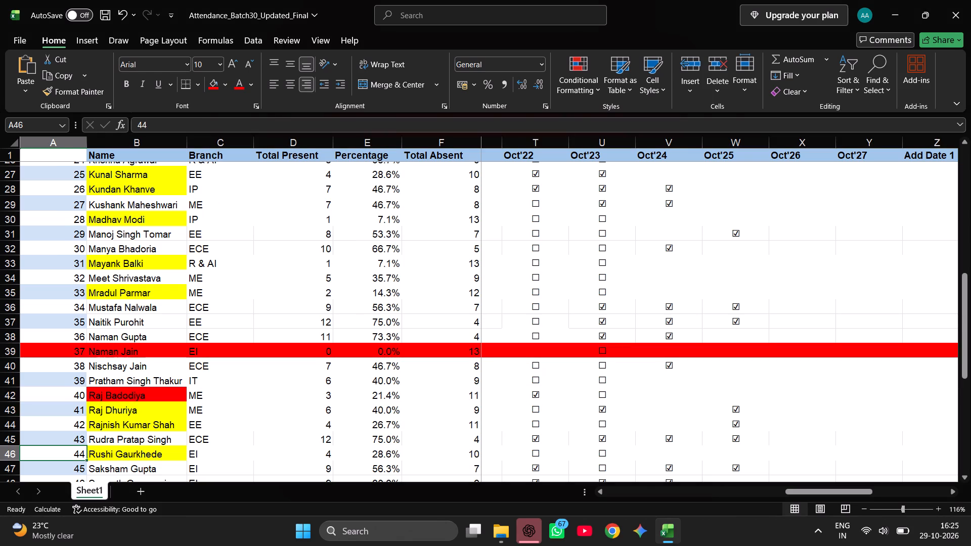
pyautogui.click(168, 398)
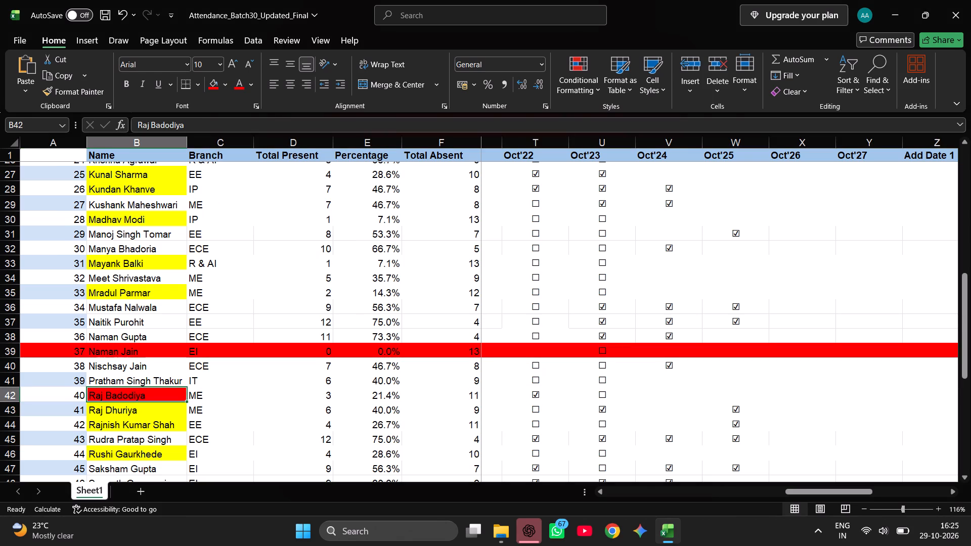
pyautogui.click(227, 78)
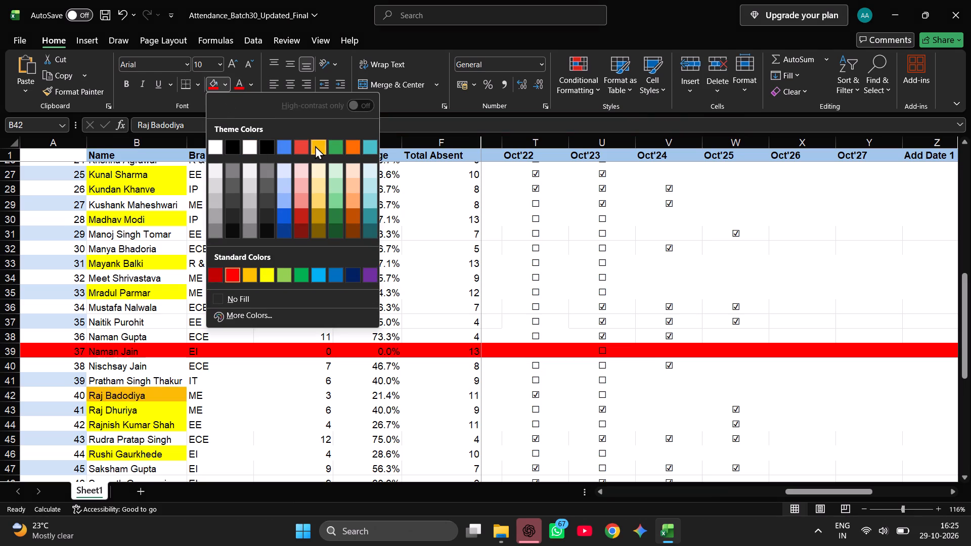
pyautogui.click(310, 150)
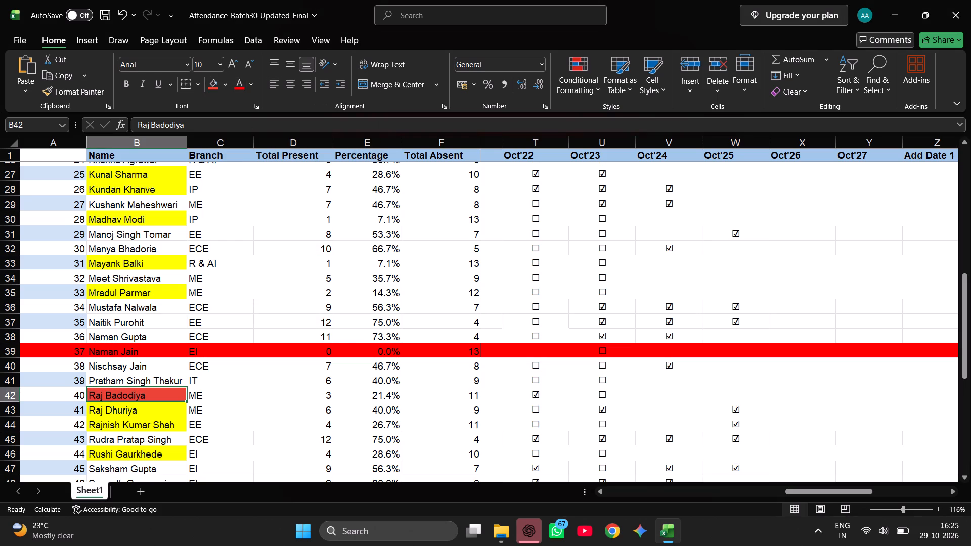
pyautogui.click(162, 396)
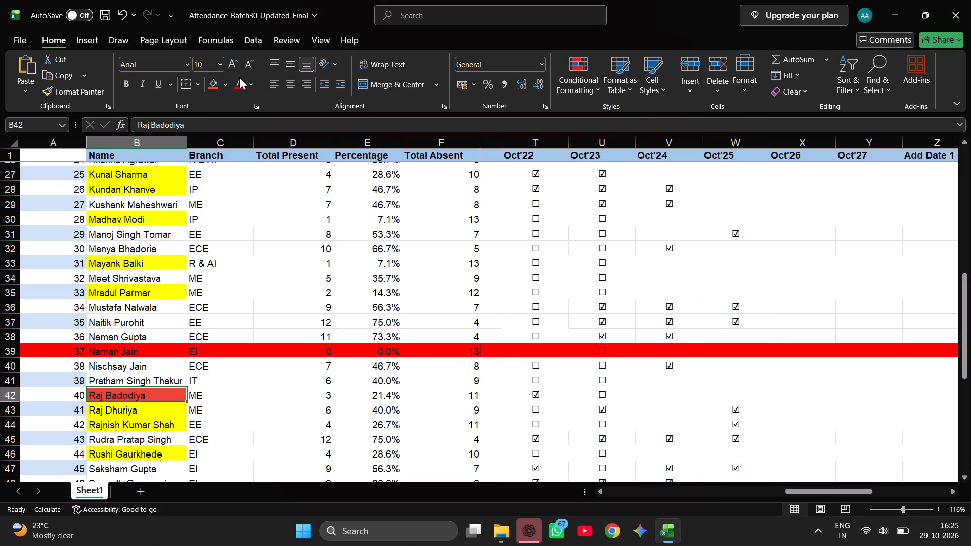
pyautogui.click(228, 80)
pyautogui.click(314, 150)
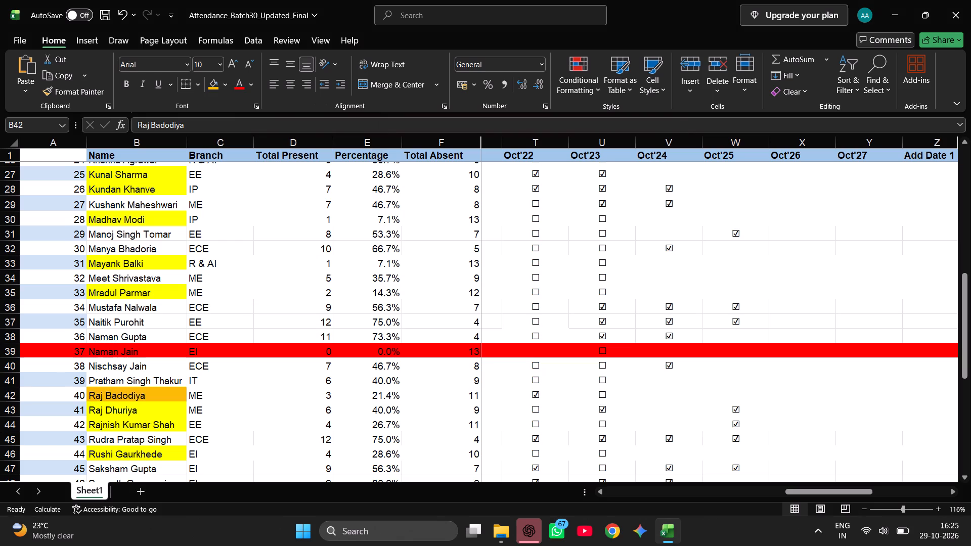
pyautogui.click(151, 425)
# Fill the entire row 57, whose student name is already marked red, with the standard red colour.
pyautogui.scroll(-1, 154, 409)
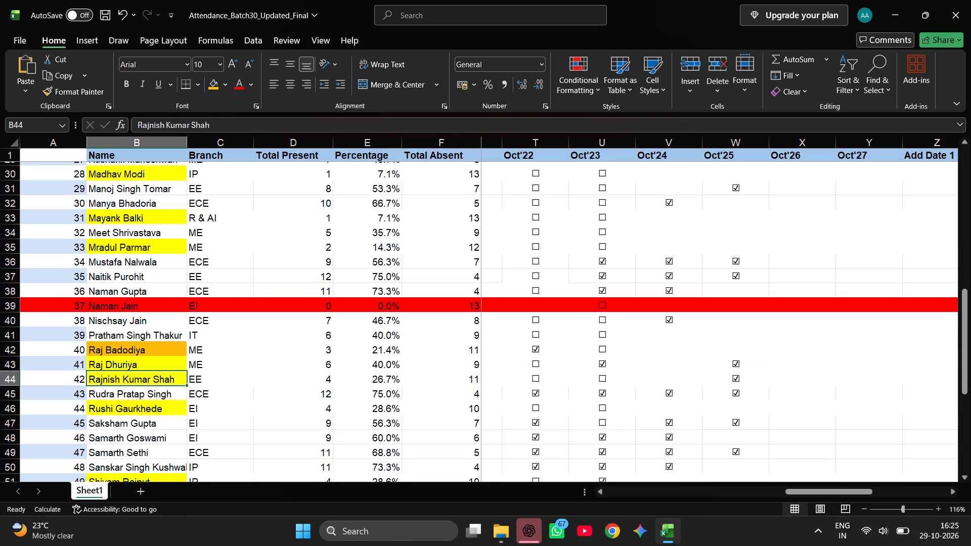
pyautogui.scroll(-1, 108, 407)
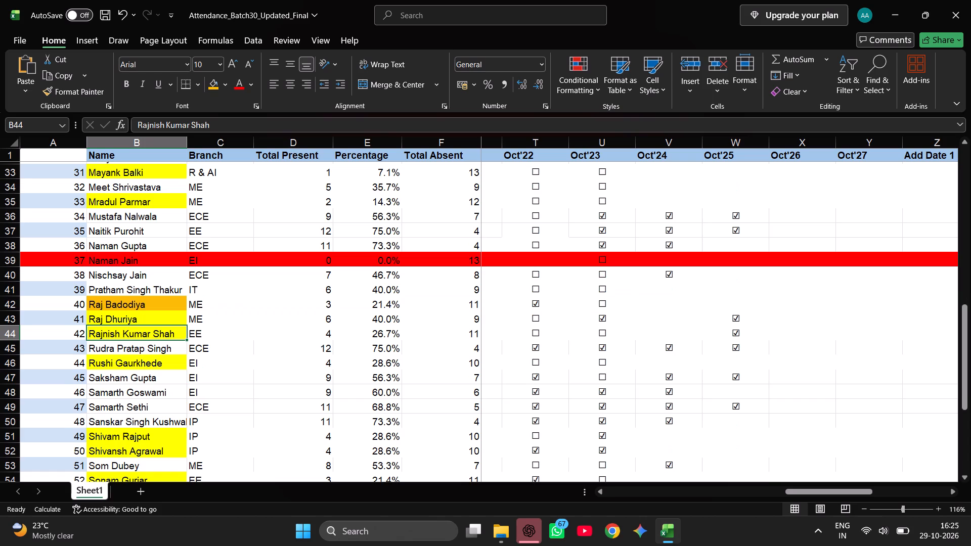
pyautogui.scroll(-3, 153, 377)
pyautogui.click(6, 389)
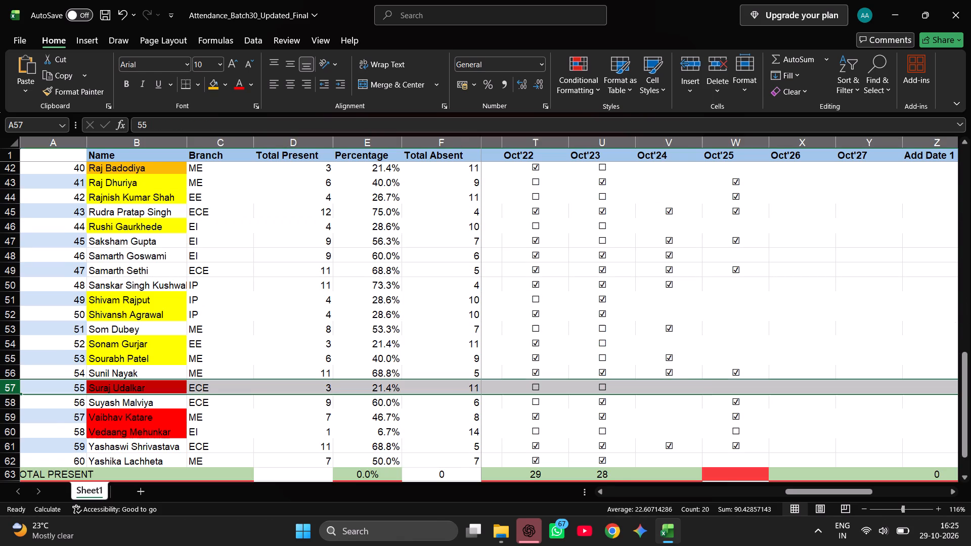
pyautogui.click(224, 81)
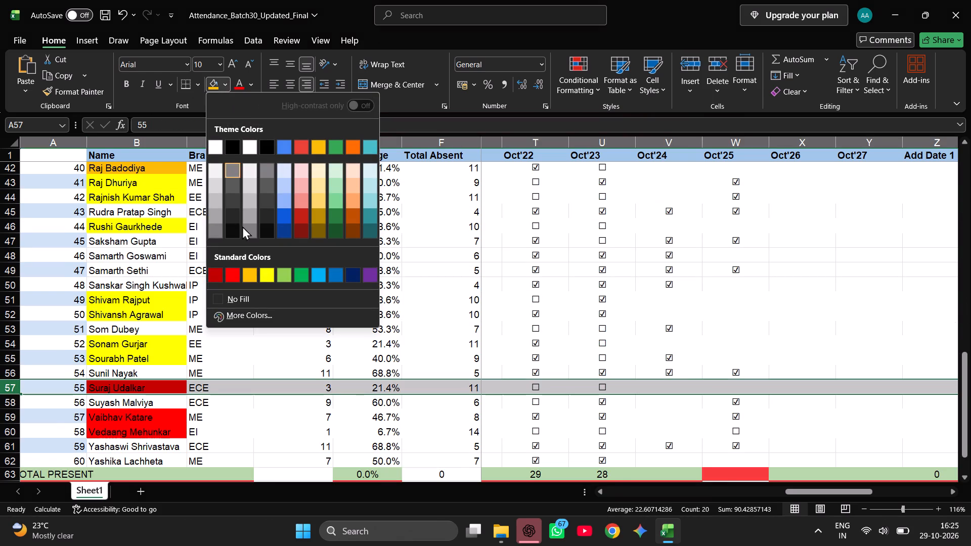
pyautogui.click(239, 278)
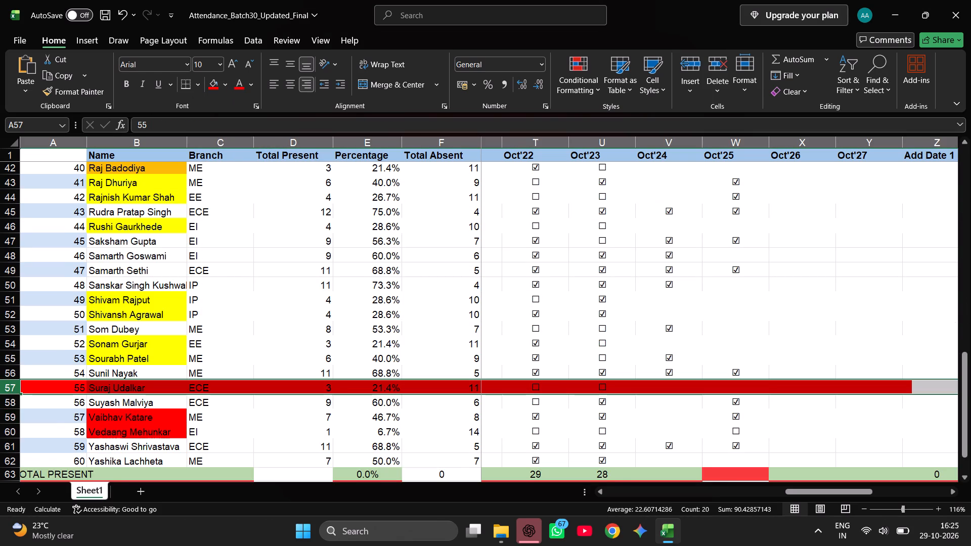
# Change the fill of the student name cell in row 59 to the standard yellow colour.
pyautogui.click(155, 417)
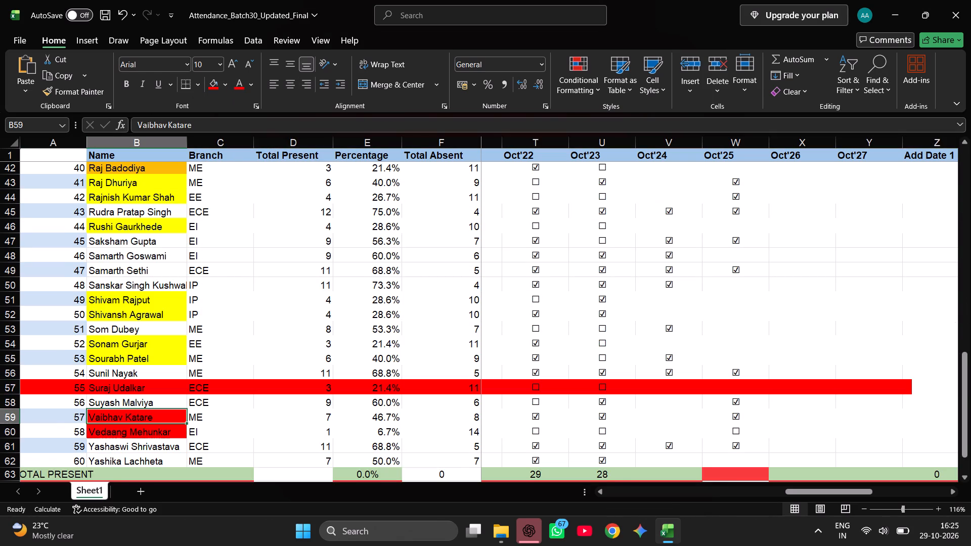
pyautogui.click(226, 86)
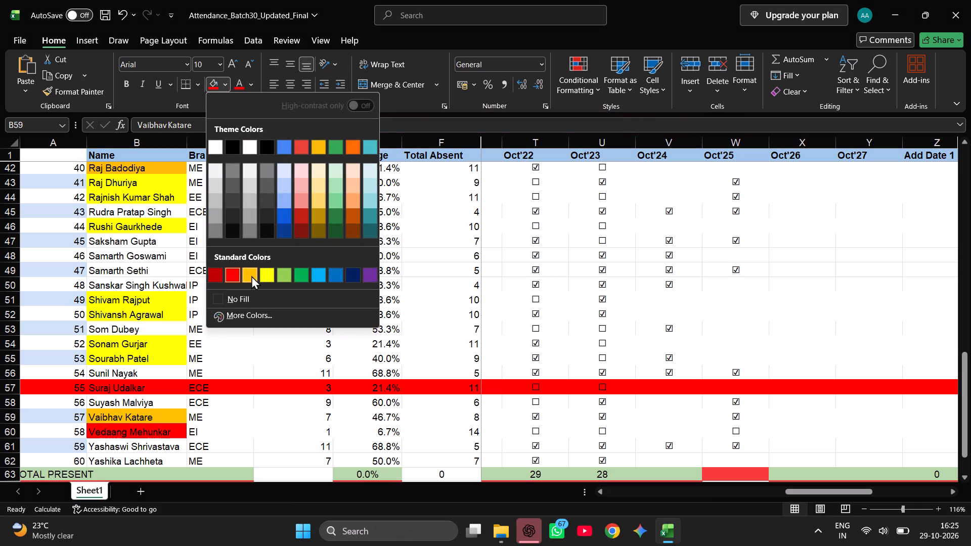
pyautogui.click(251, 276)
pyautogui.click(158, 413)
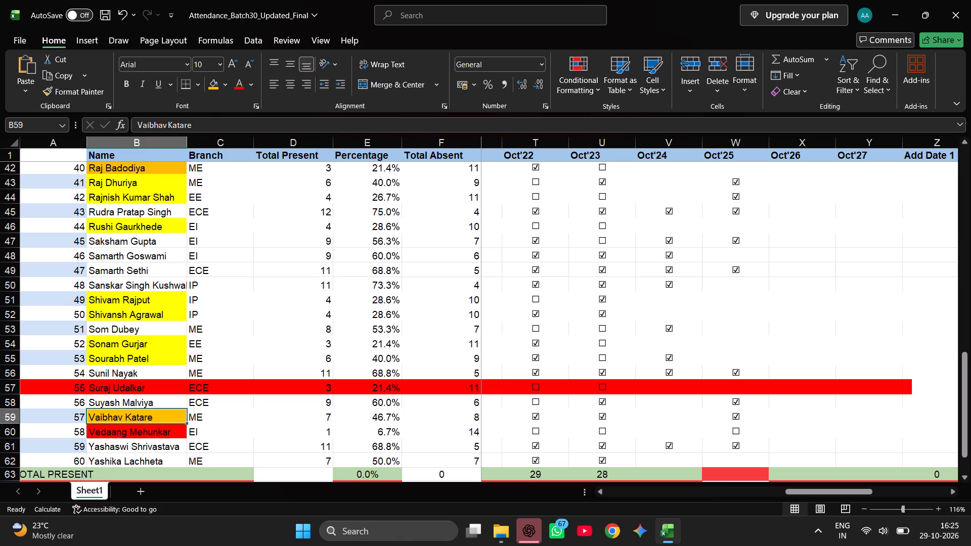
pyautogui.click(230, 82)
pyautogui.click(266, 274)
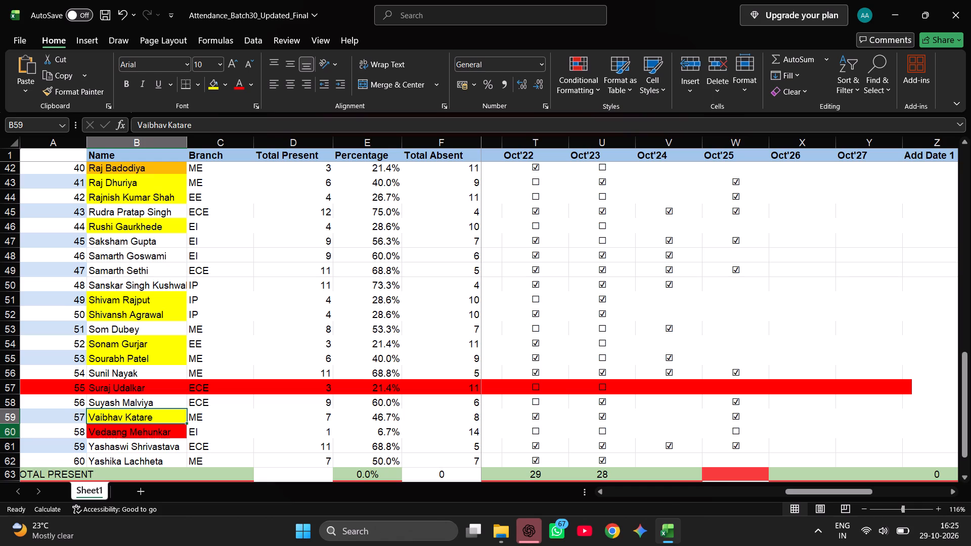
# Fill the entire row 60, whose student name is already marked red, with the standard red colour.
pyautogui.moveTo(17, 433); pyautogui.dragTo(29, 441)
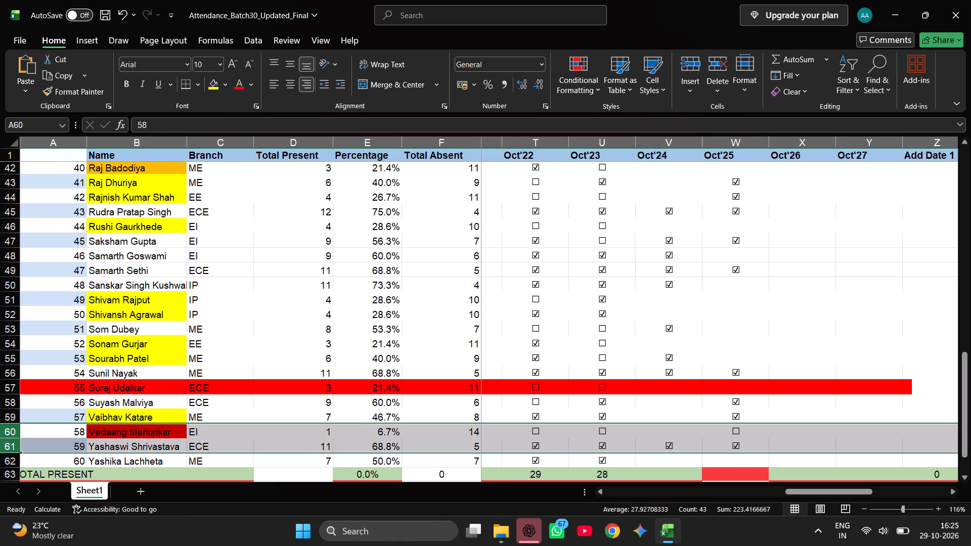
pyautogui.click(32, 425)
pyautogui.click(31, 430)
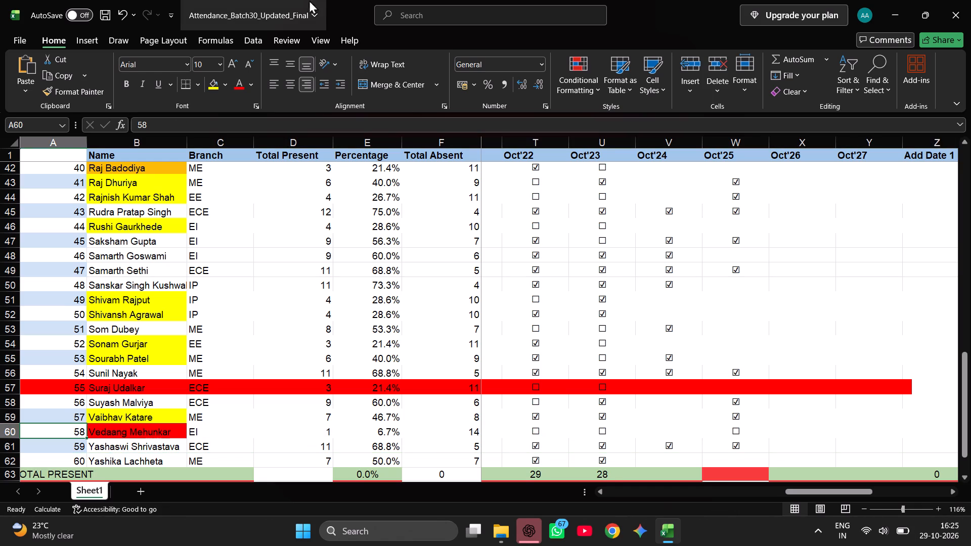
pyautogui.click(8, 431)
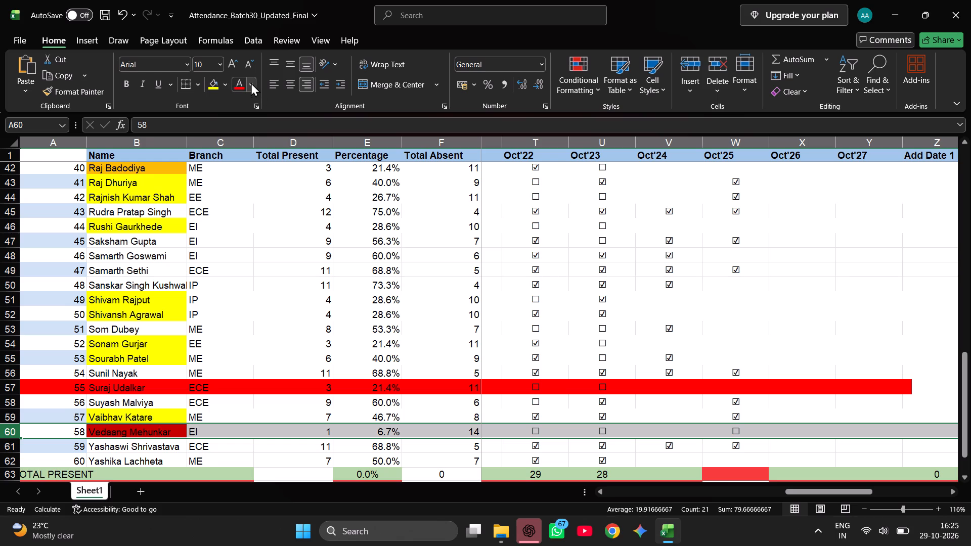
pyautogui.click(223, 83)
pyautogui.click(230, 272)
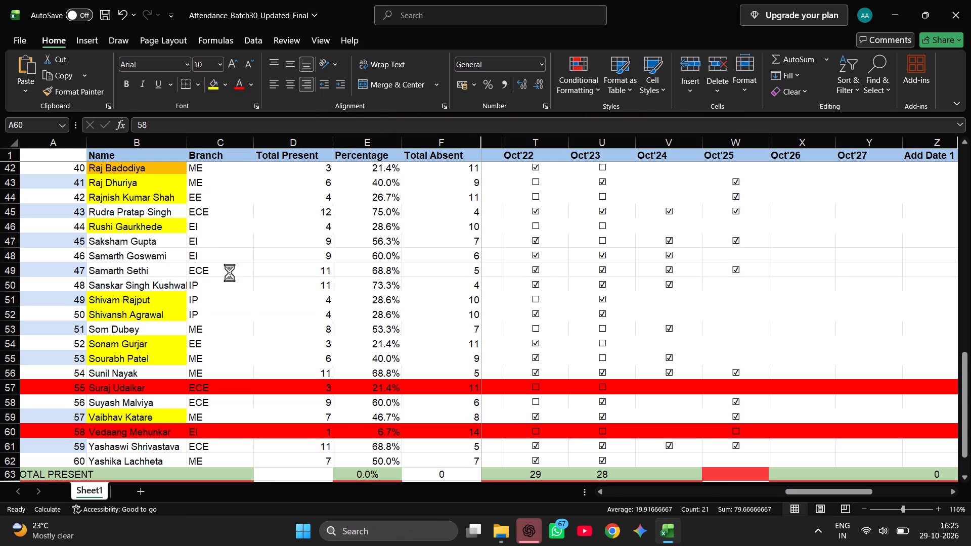
pyautogui.click(657, 35)
# Change the fill of the student name cell in row 12 to the white theme colour.
pyautogui.scroll(2, 541, 278)
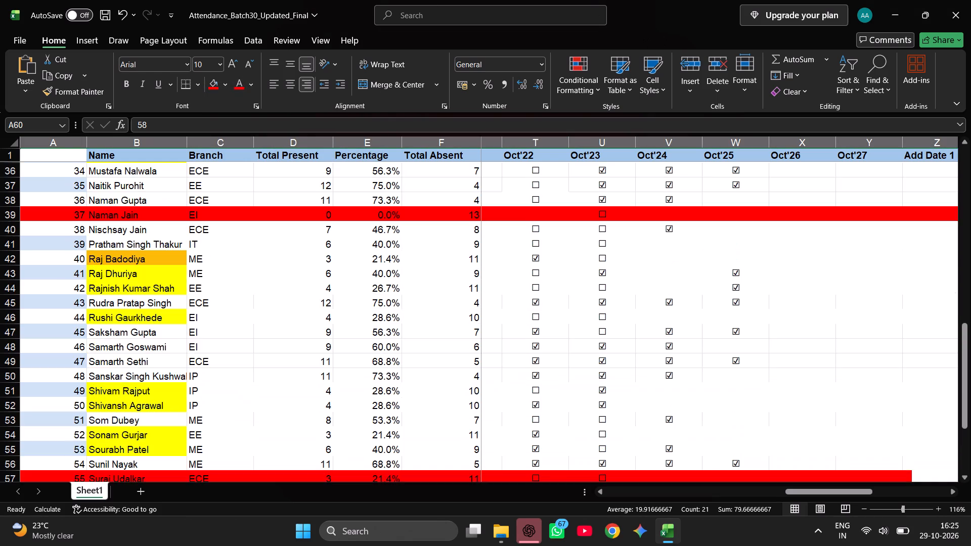
pyautogui.scroll(6, 541, 271)
pyautogui.scroll(7, 555, 197)
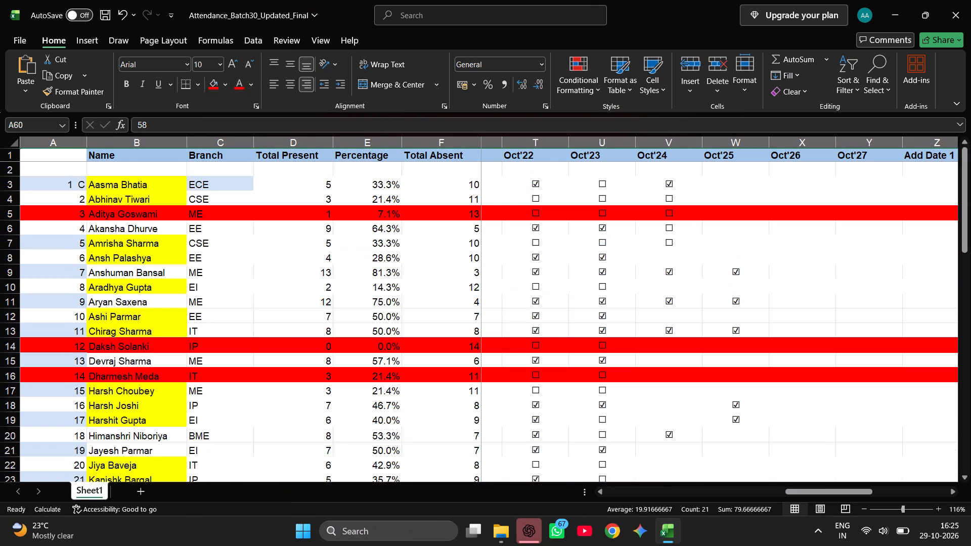
pyautogui.scroll(3, 545, 210)
pyautogui.click(679, 2)
pyautogui.click(630, 40)
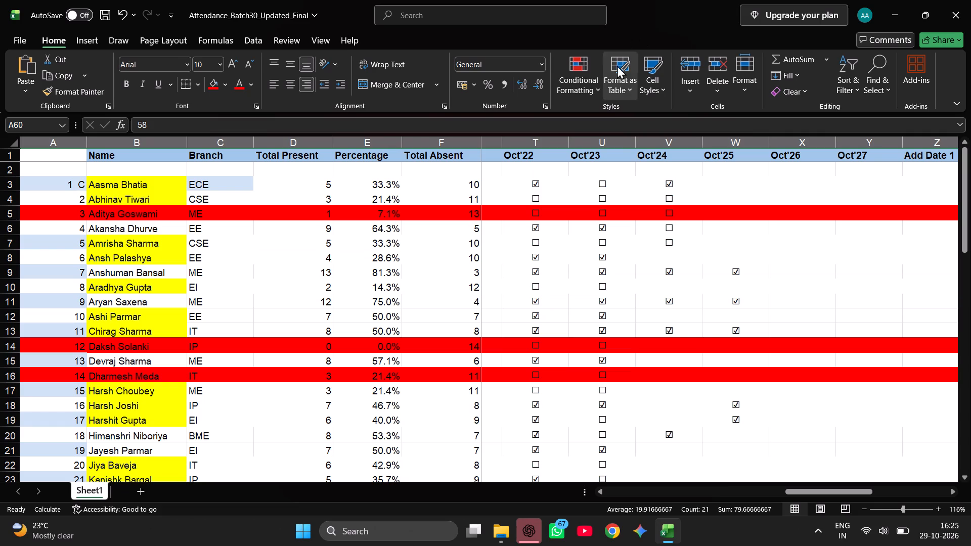
pyautogui.click(161, 317)
pyautogui.click(229, 88)
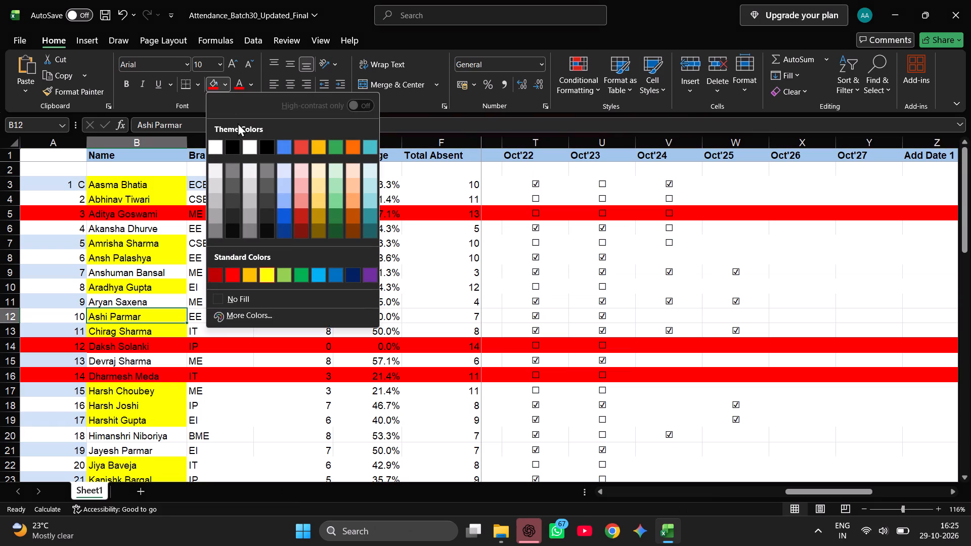
pyautogui.click(214, 147)
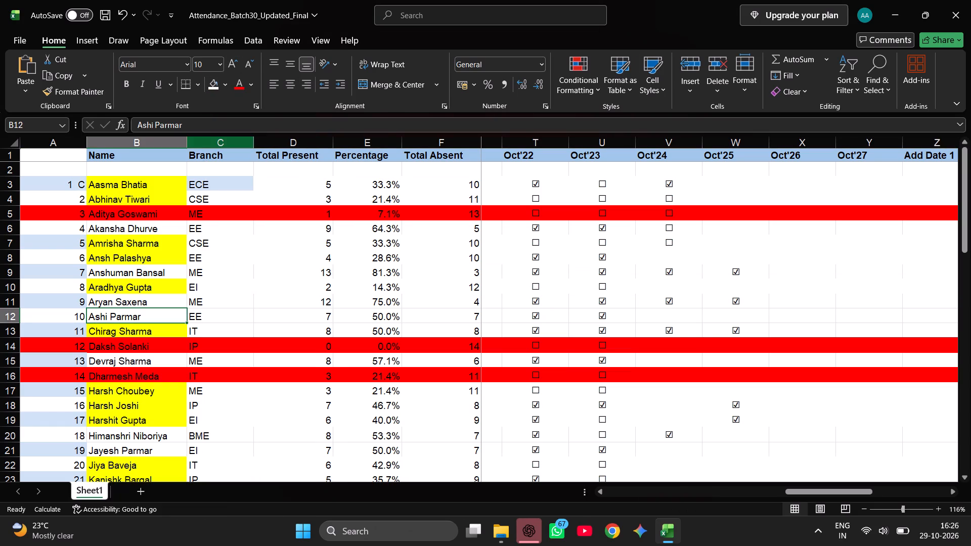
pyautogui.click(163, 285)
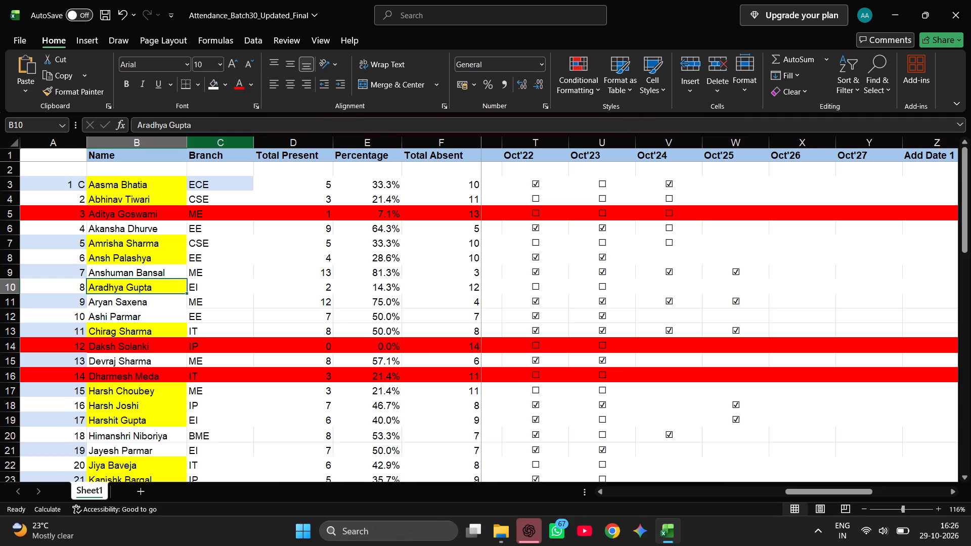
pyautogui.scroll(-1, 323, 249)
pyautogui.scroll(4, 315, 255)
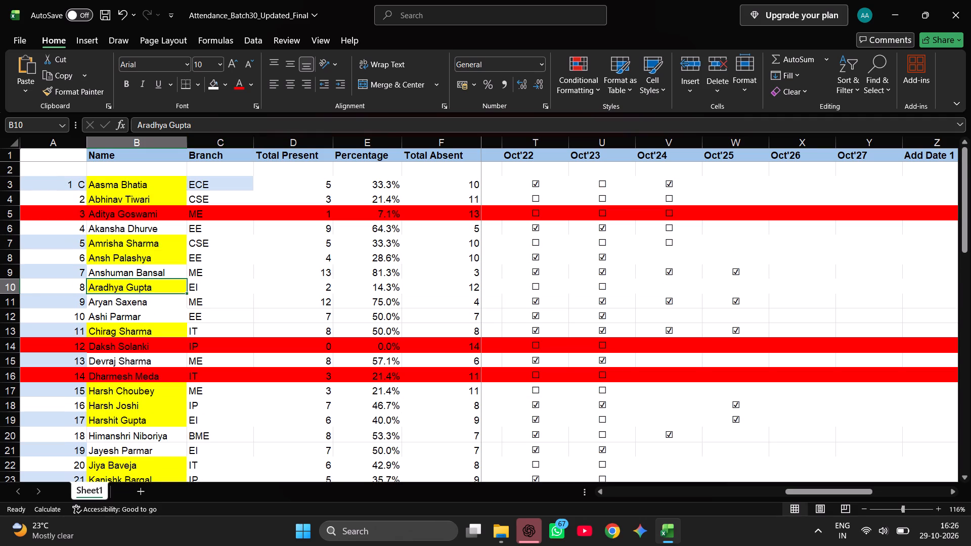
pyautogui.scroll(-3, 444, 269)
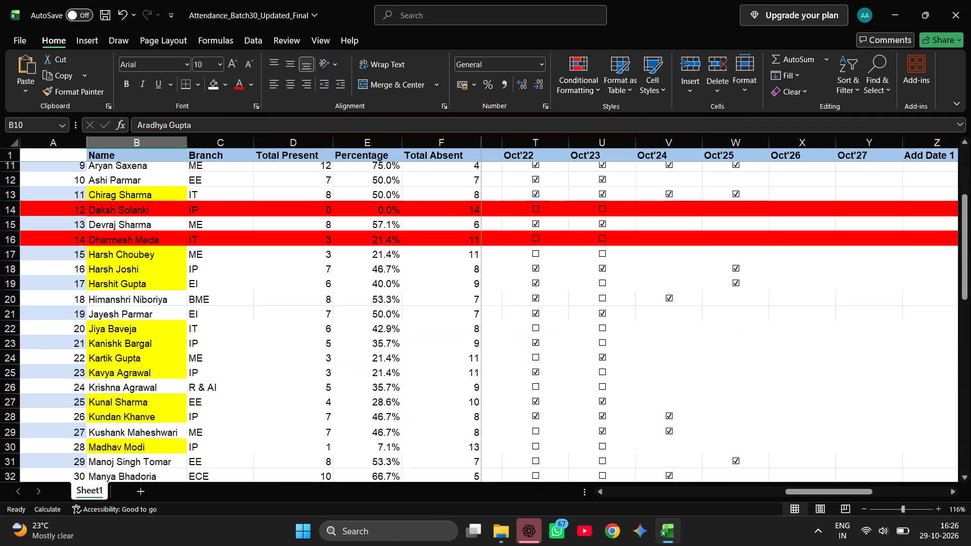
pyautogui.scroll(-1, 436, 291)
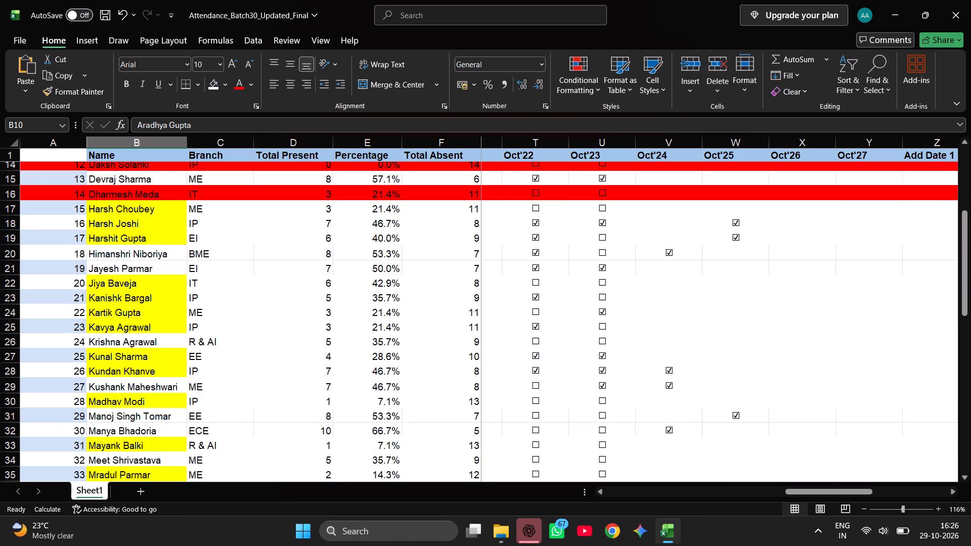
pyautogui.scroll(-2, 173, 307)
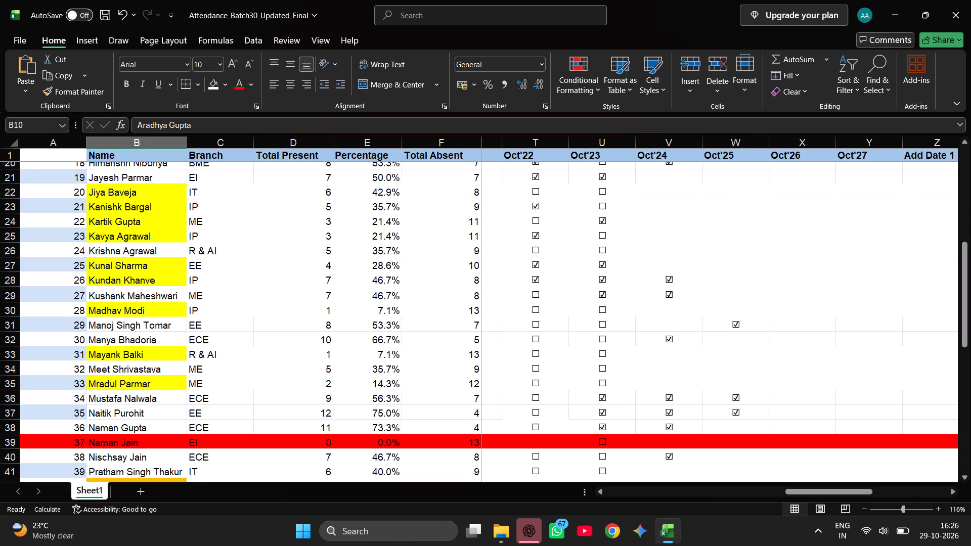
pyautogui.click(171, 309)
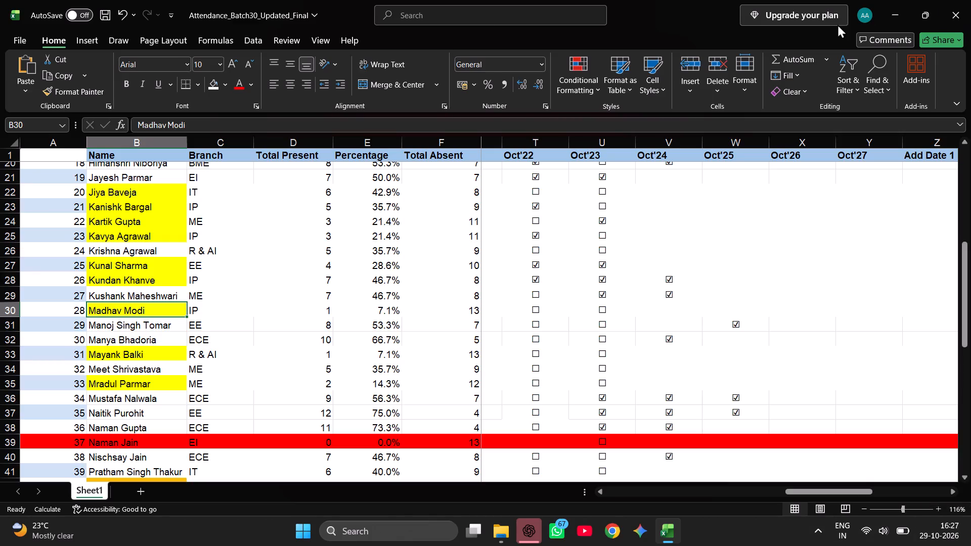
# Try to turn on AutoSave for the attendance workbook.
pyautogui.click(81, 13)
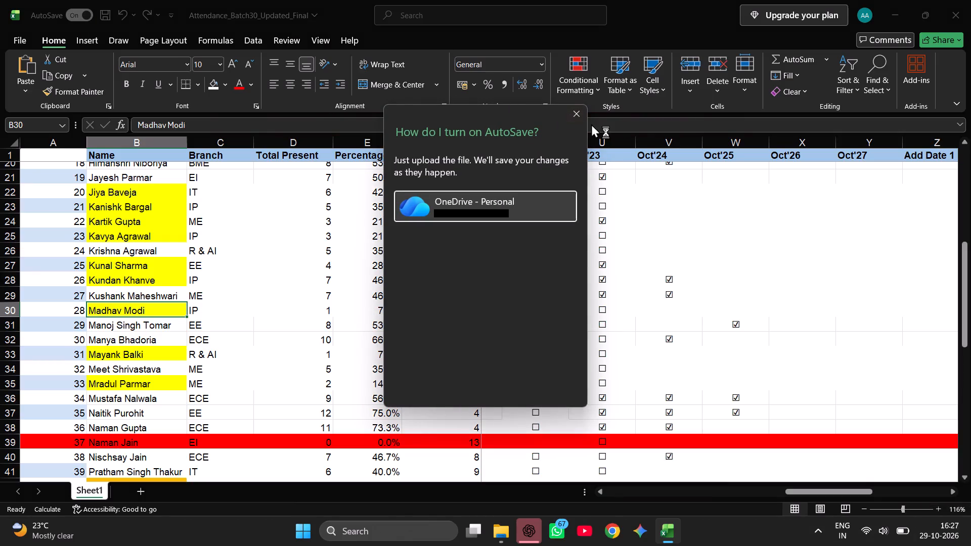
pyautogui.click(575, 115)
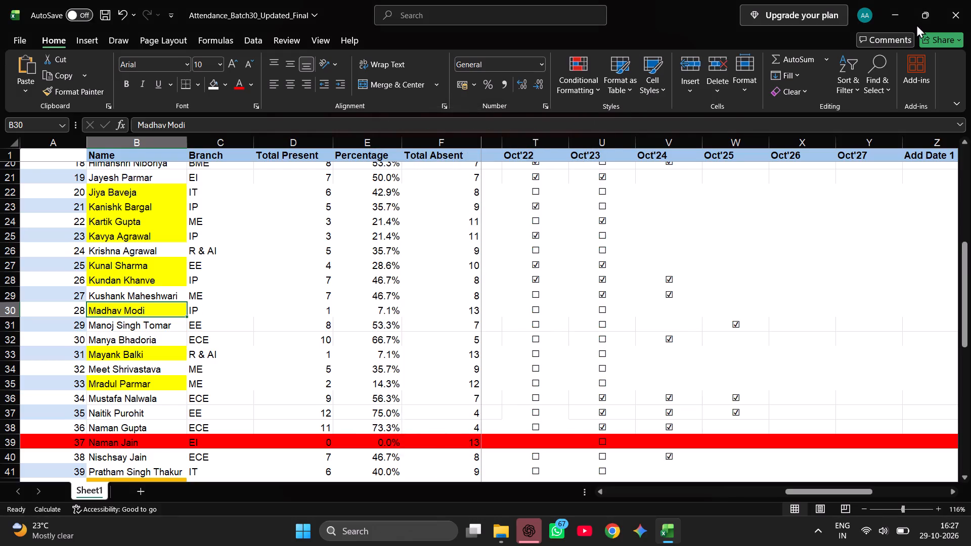
# Switch to File Explorer and search the Desktop folder for "BHAN".
pyautogui.click(907, 20)
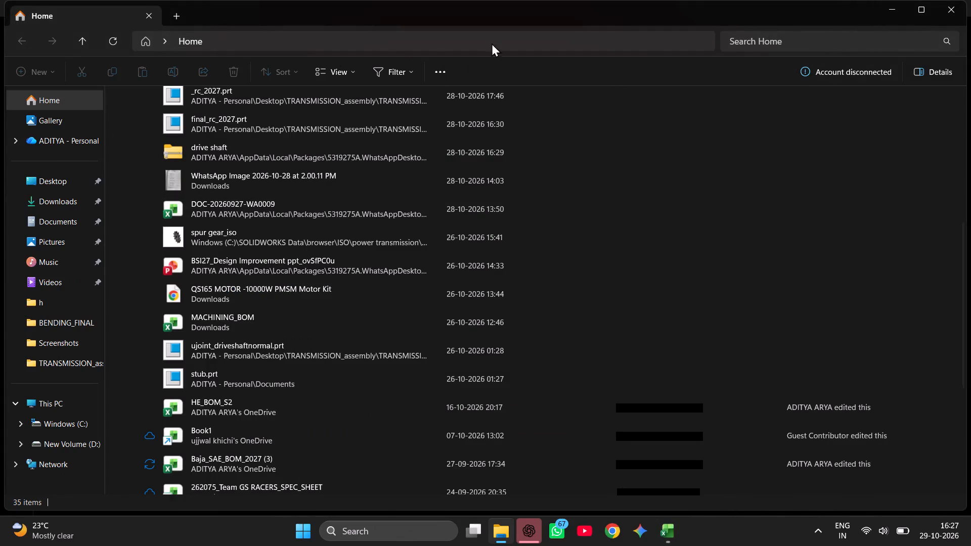
pyautogui.scroll(11, 161, 246)
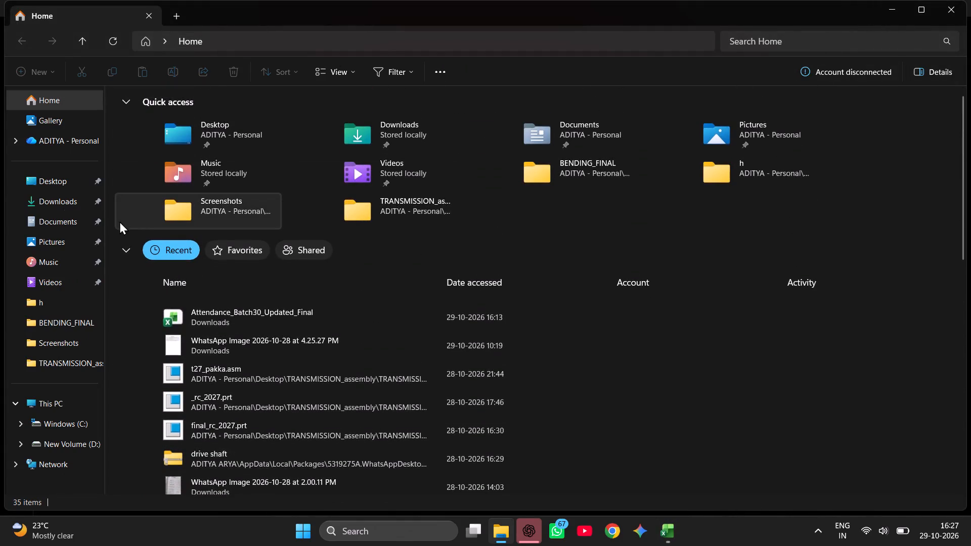
pyautogui.click(61, 184)
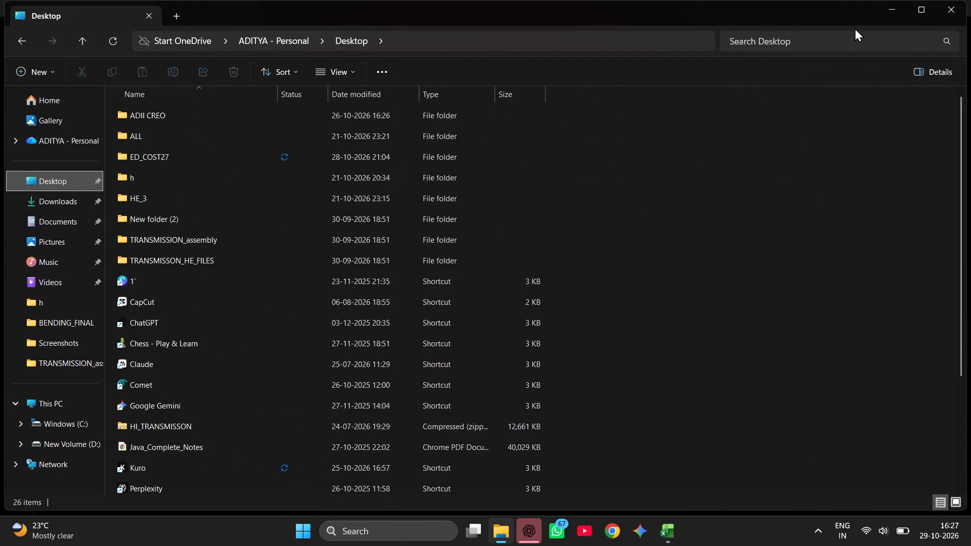
pyautogui.click(855, 28)
pyautogui.click(850, 31)
pyautogui.write('BHAN')
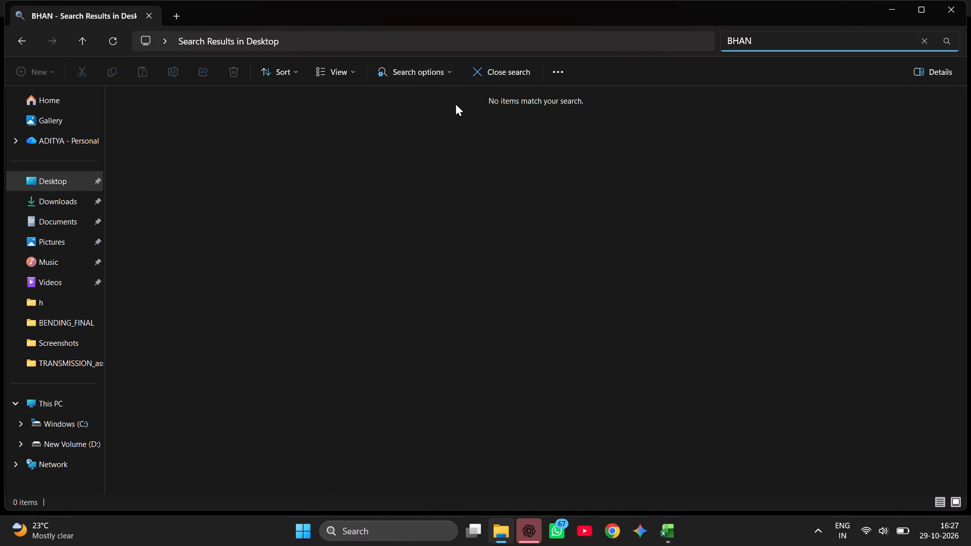
# Search the Desktop folder for "MS" instead, clear the search and look through the folder's full file list.
pyautogui.press('BackSpace')
pyautogui.press('BackSpace')
pyautogui.press('BackSpace')
pyautogui.press('BackSpace')
pyautogui.write('MS')
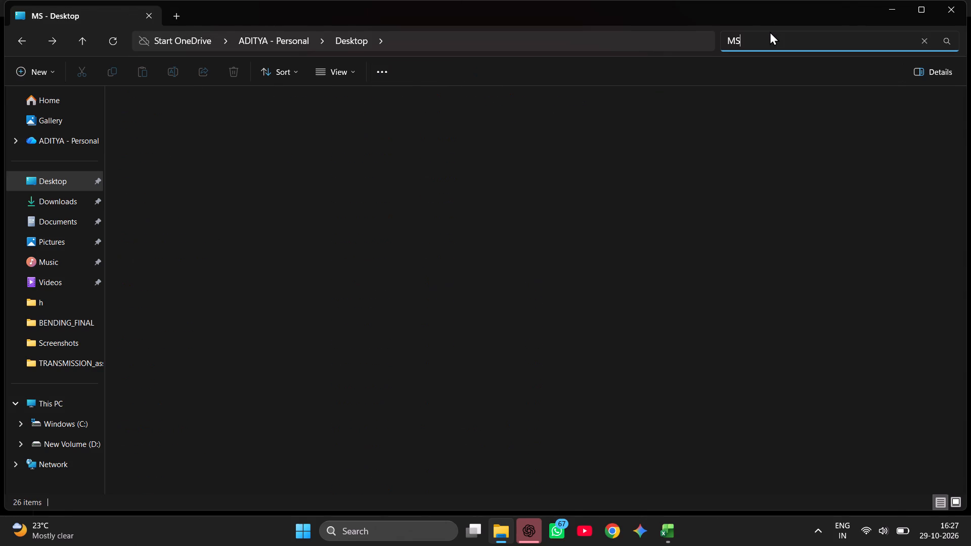
pyautogui.click(922, 42)
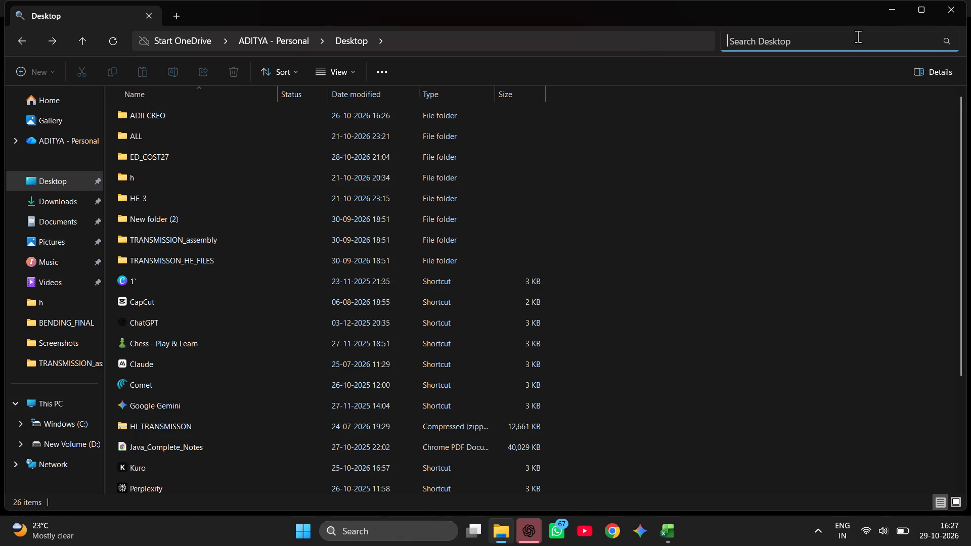
pyautogui.scroll(-3, 333, 297)
pyautogui.scroll(-3, 295, 109)
pyautogui.scroll(-3, 316, 255)
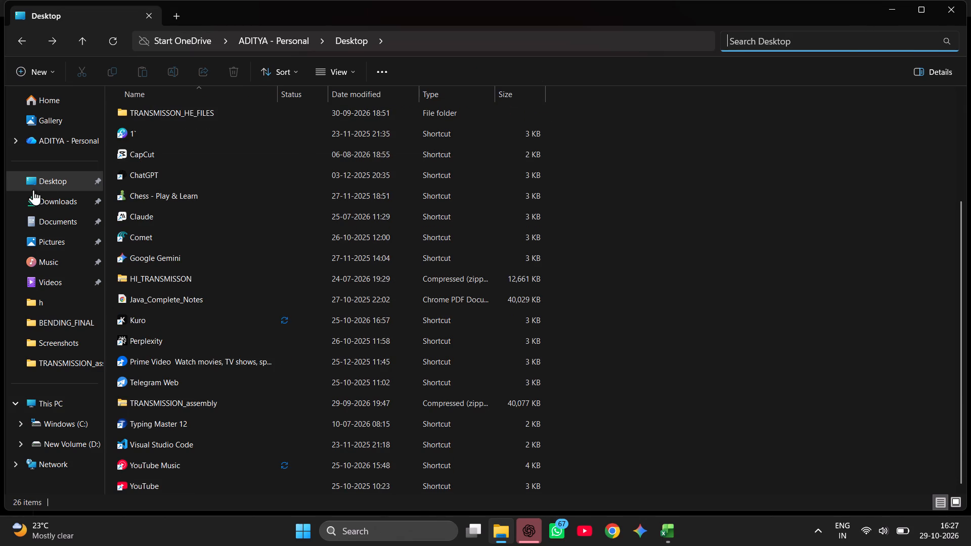
# Search the Downloads folder for "BH" and open the Standard_Handbook_of_Machine_Design PDF.
pyautogui.click(26, 194)
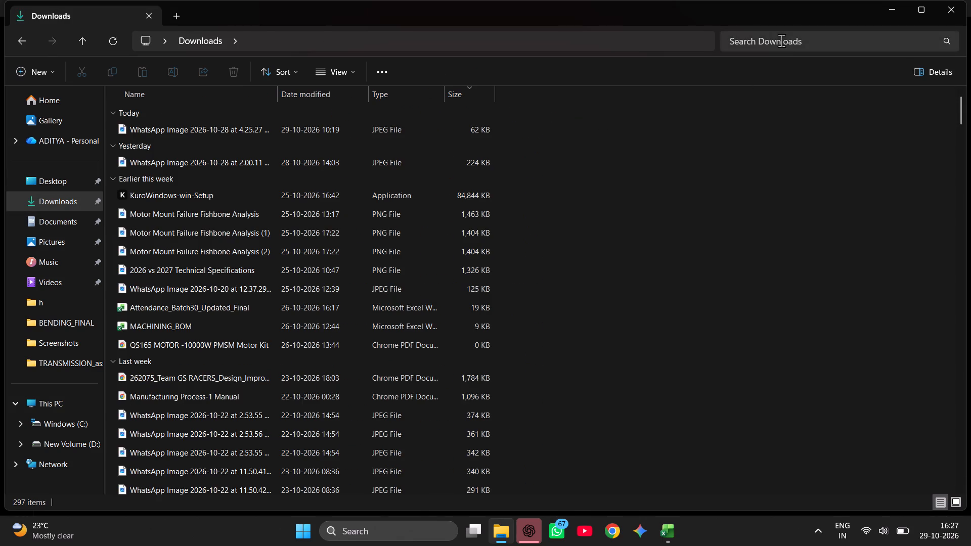
pyautogui.click(781, 40)
pyautogui.write('BH')
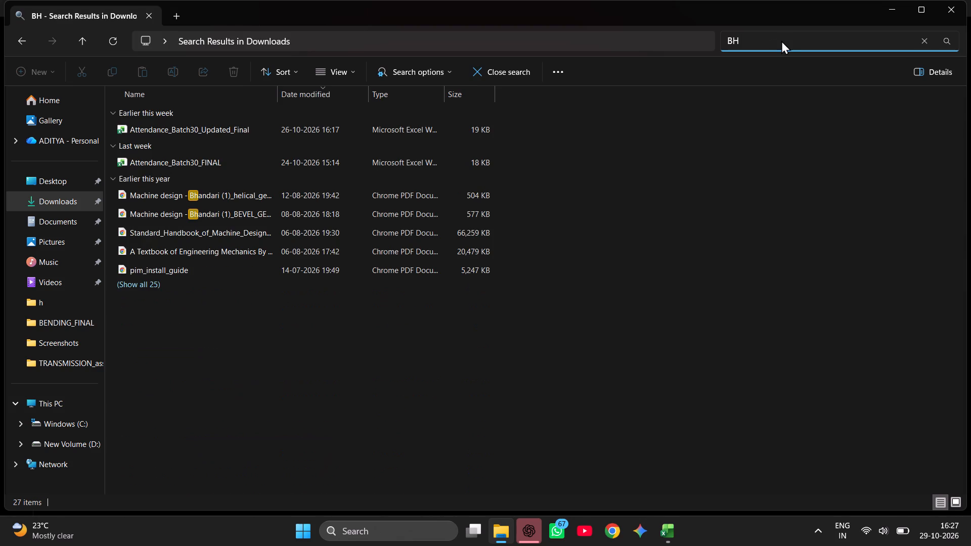
pyautogui.doubleClick(242, 236)
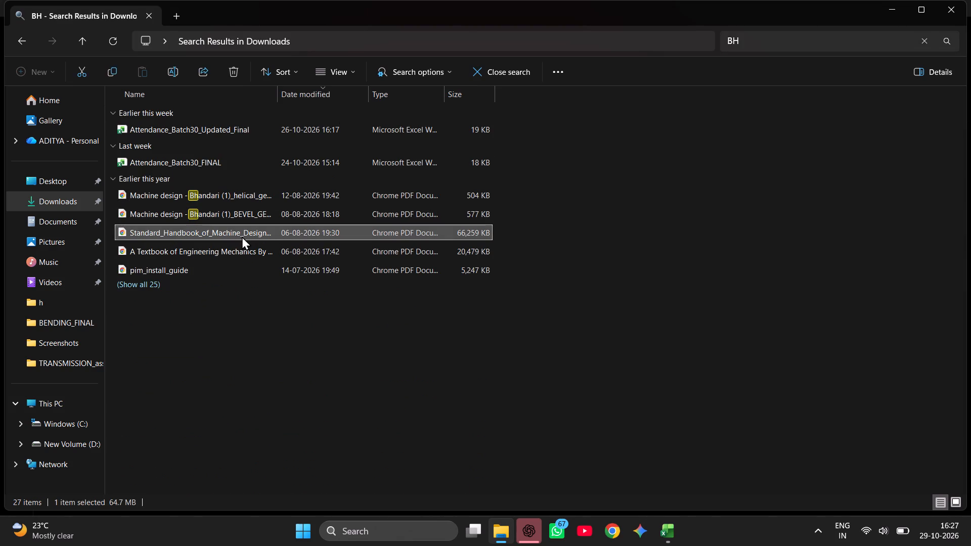